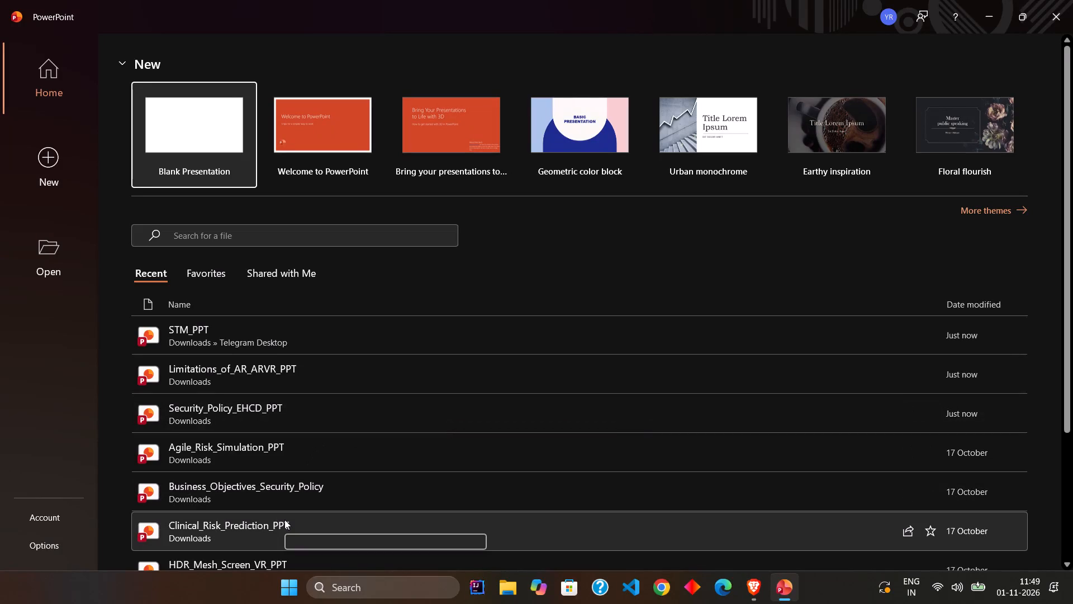
Open the recent presentation Agile_Risk_Simulation_PPT to check it, and close it.
{"action": "scroll", "coordinate": [284, 520], "scroll_direction": "down", "scroll_amount": 1}
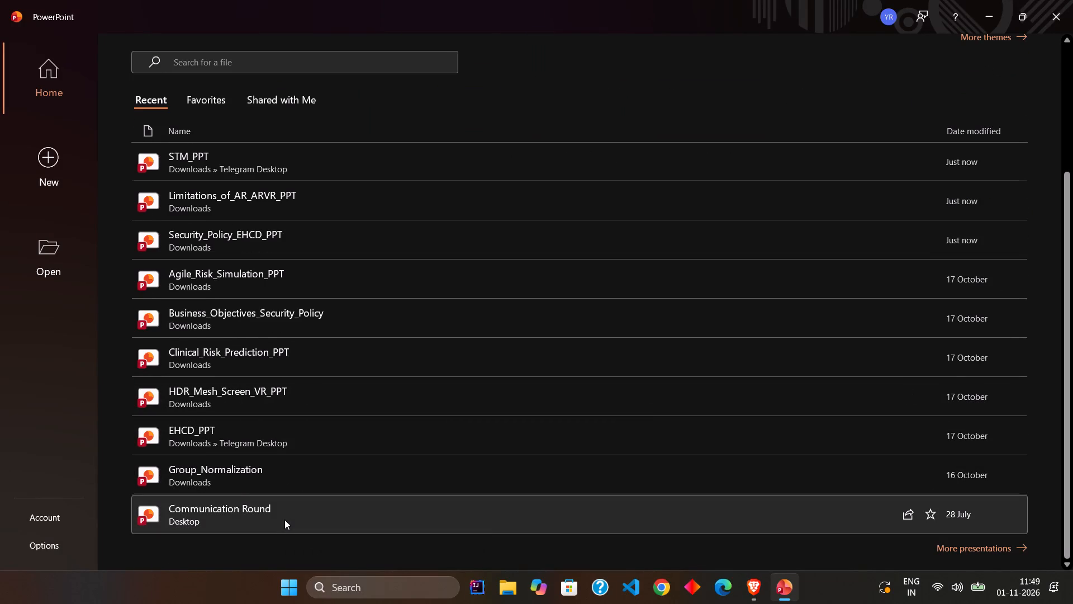
{"action": "scroll", "coordinate": [427, 362], "scroll_direction": "down", "scroll_amount": 2}
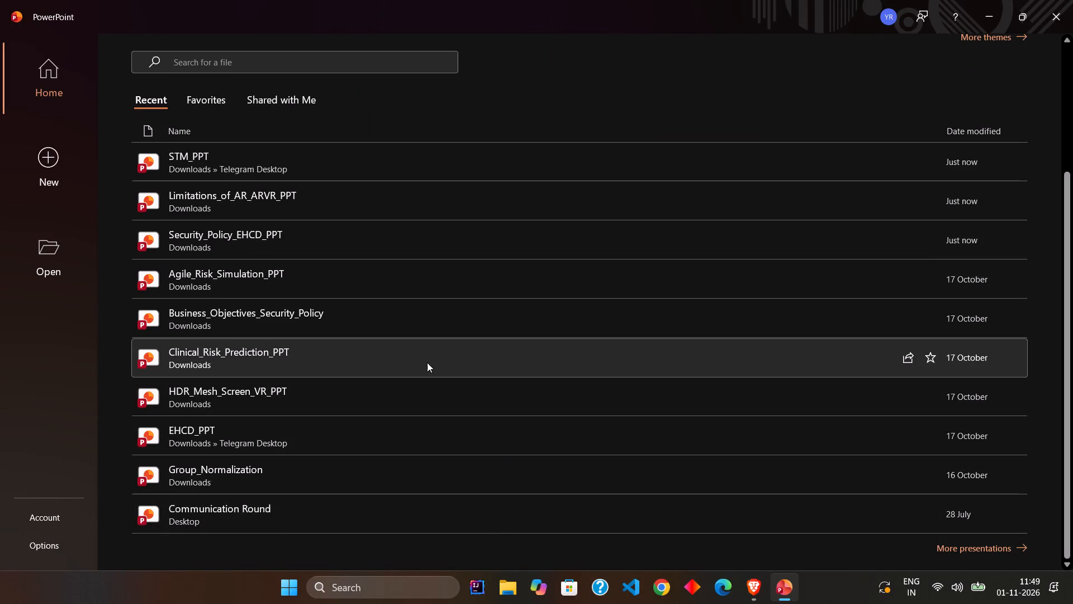
{"action": "double_click", "coordinate": [193, 284]}
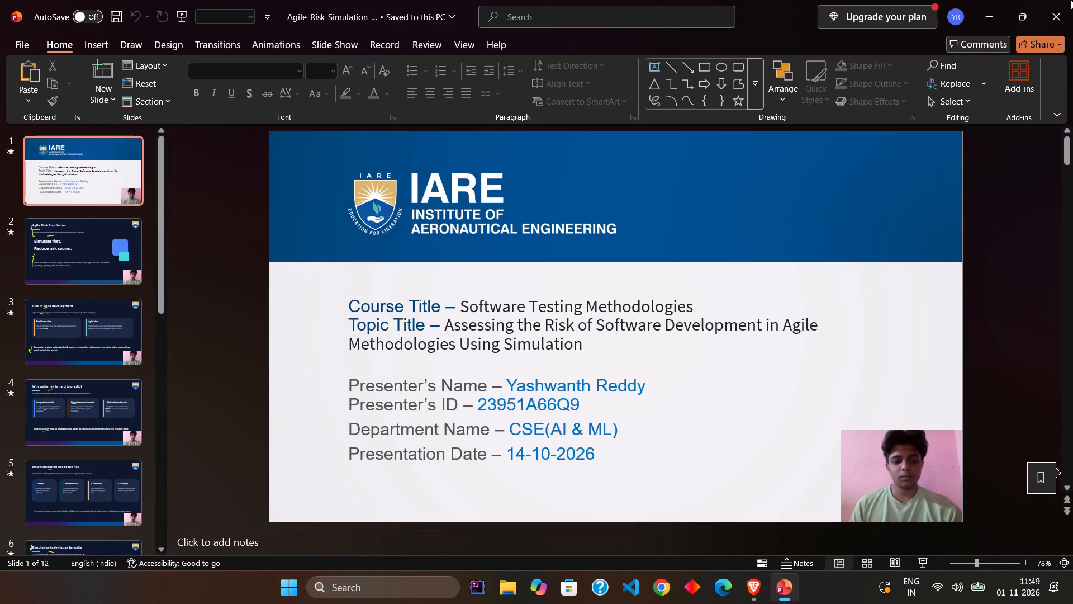
{"action": "left_click", "coordinate": [1071, 0]}
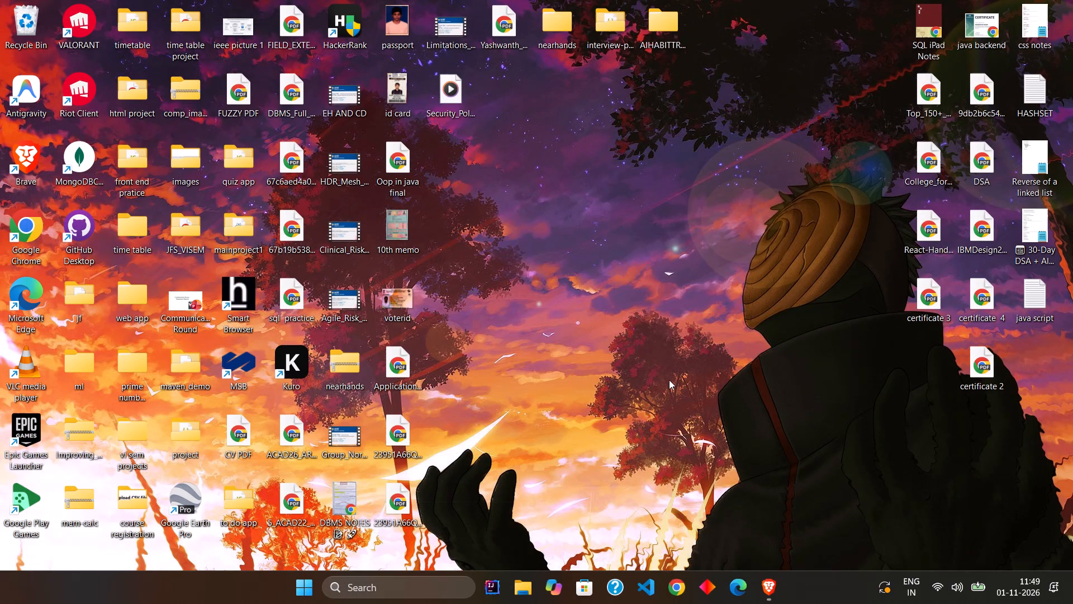
Switch to Google Chrome.
{"action": "left_click", "coordinate": [670, 590]}
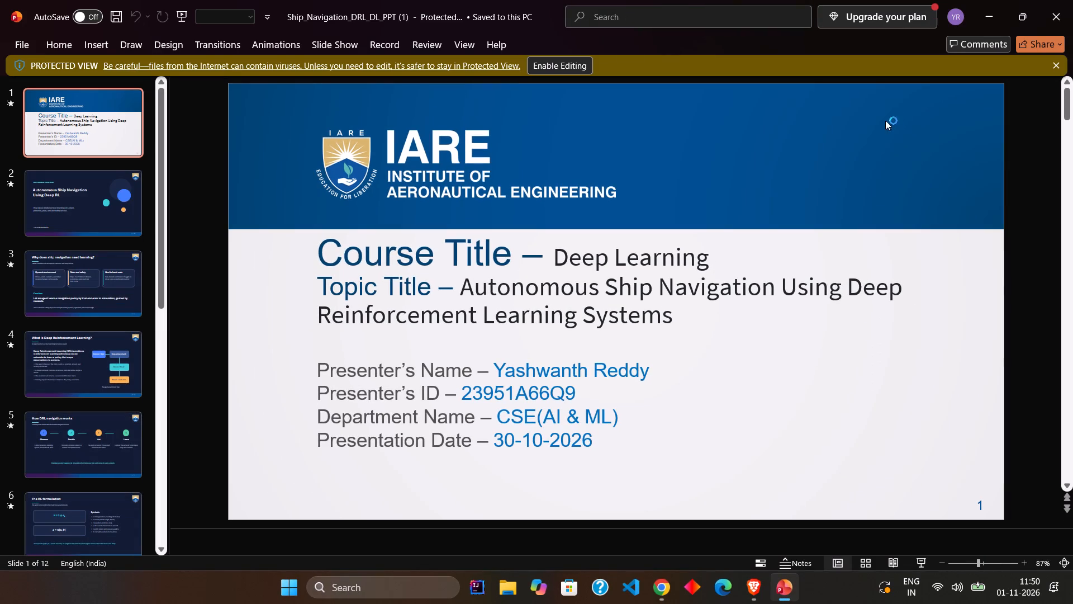
{"action": "left_click", "coordinate": [553, 70]}
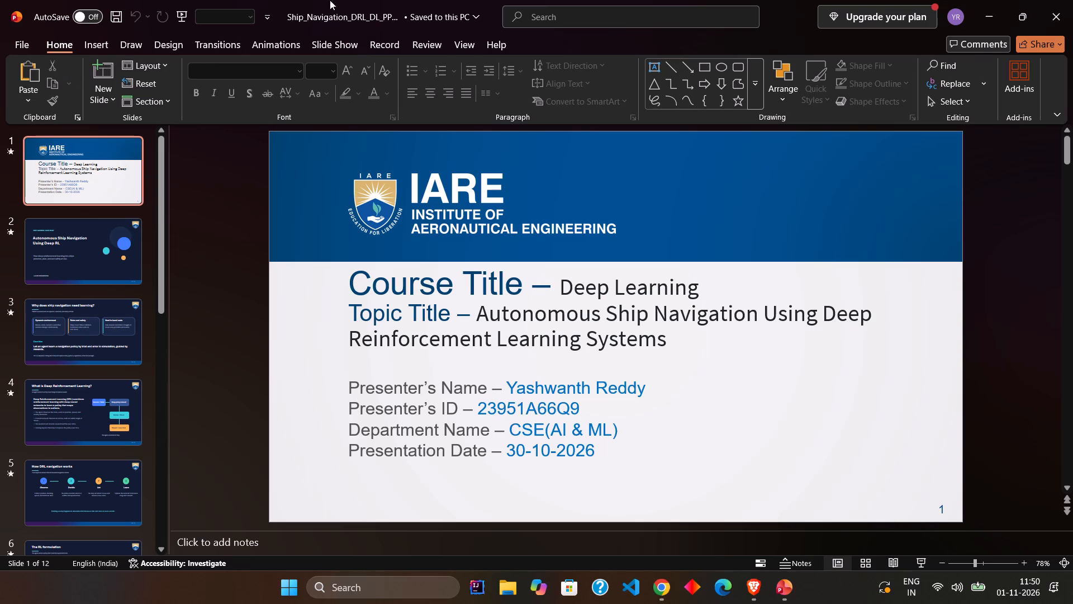
Start recording the slide show from slide 1 with the camera view on.
{"action": "left_click", "coordinate": [388, 43]}
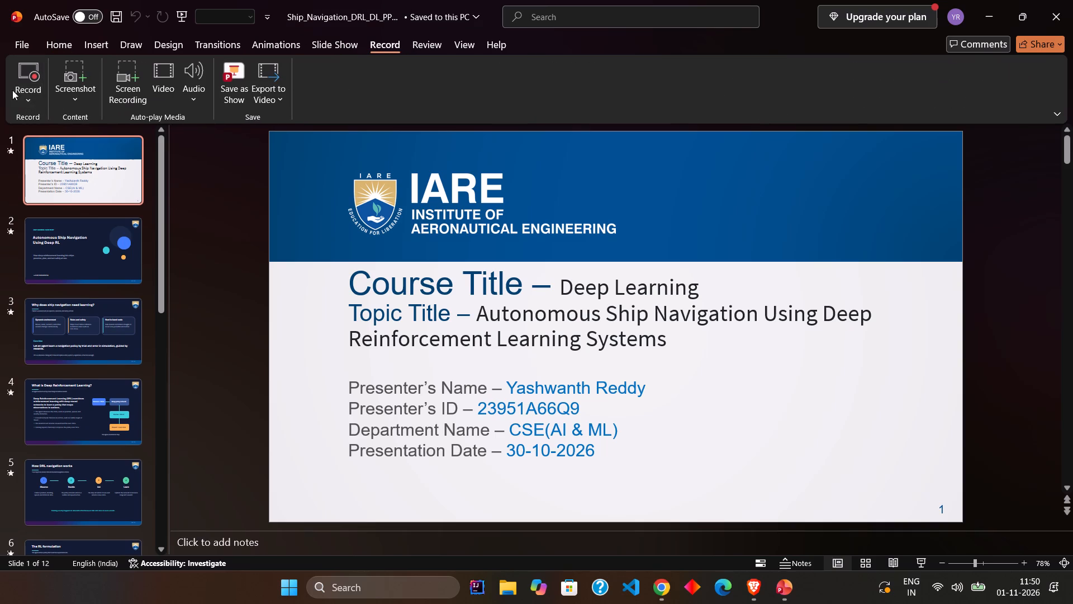
{"action": "left_click", "coordinate": [16, 86]}
{"action": "left_click", "coordinate": [27, 82]}
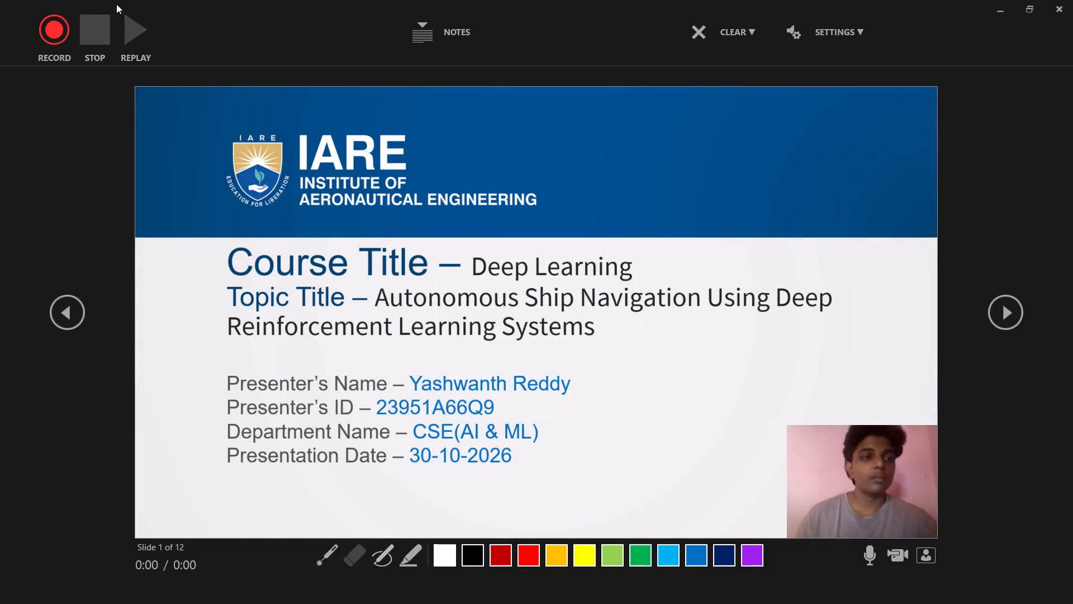
{"action": "left_click", "coordinate": [50, 37]}
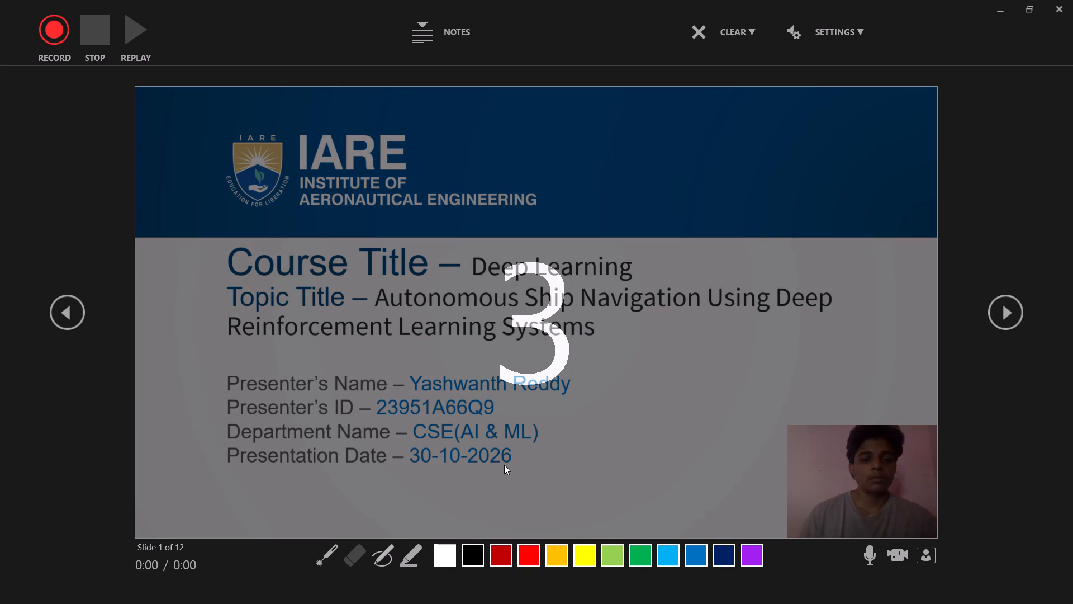
Underline "Deep" in the course title on slide 1 with a yellow pen.
{"action": "left_click", "coordinate": [406, 553]}
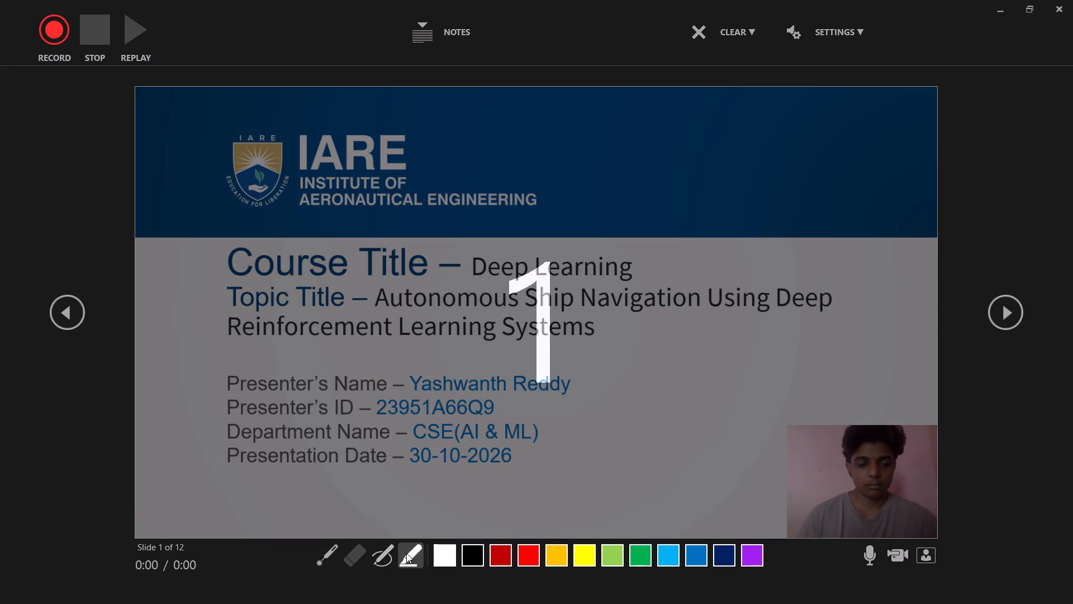
{"action": "left_click", "coordinate": [379, 555]}
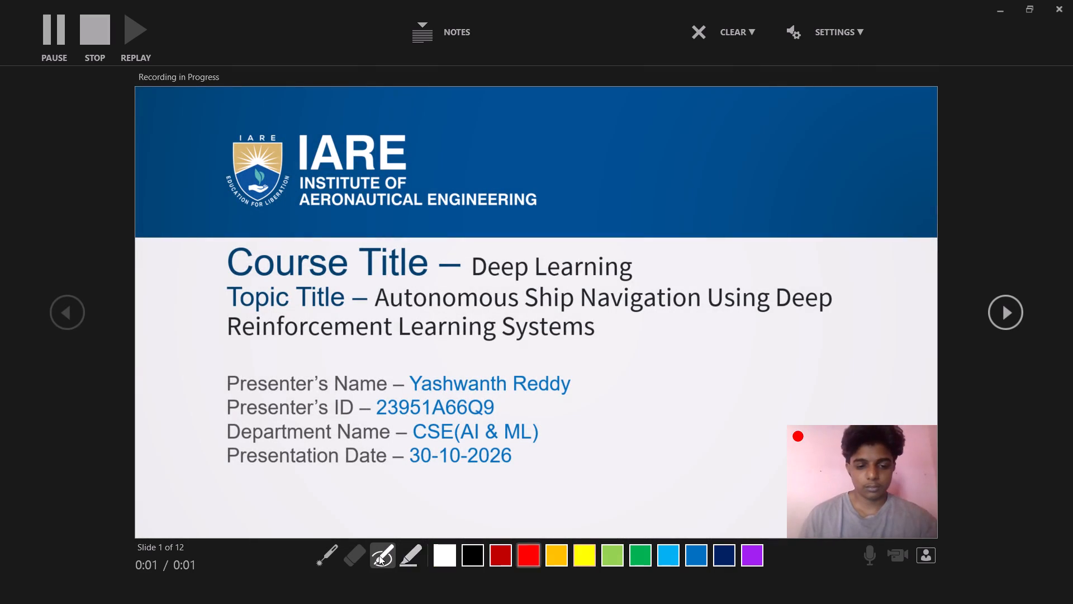
{"action": "left_click", "coordinate": [581, 559]}
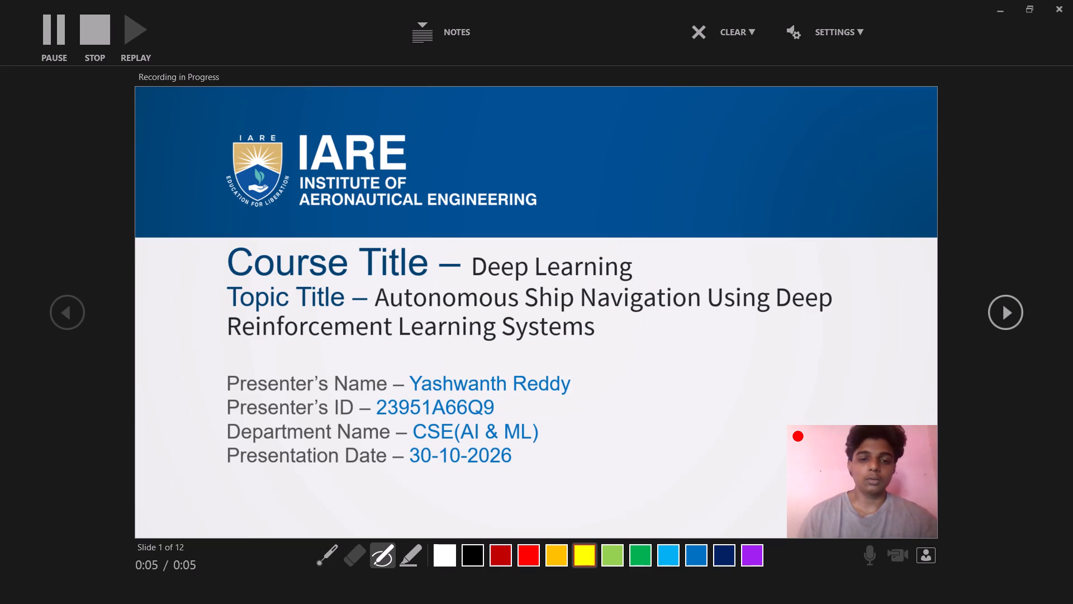
{"action": "left_click_drag", "start_coordinate": [473, 279], "coordinate": [508, 281]}
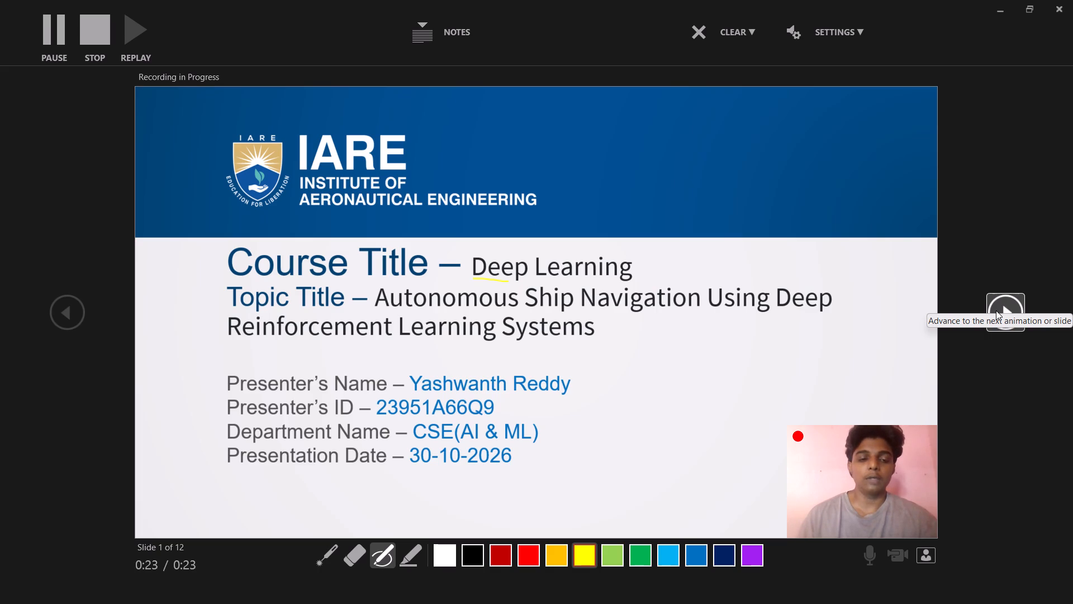
Advance the recording to slide 2, underline "Learning" in the small heading and bracket the start of the description in yellow.
{"action": "left_click", "coordinate": [996, 310]}
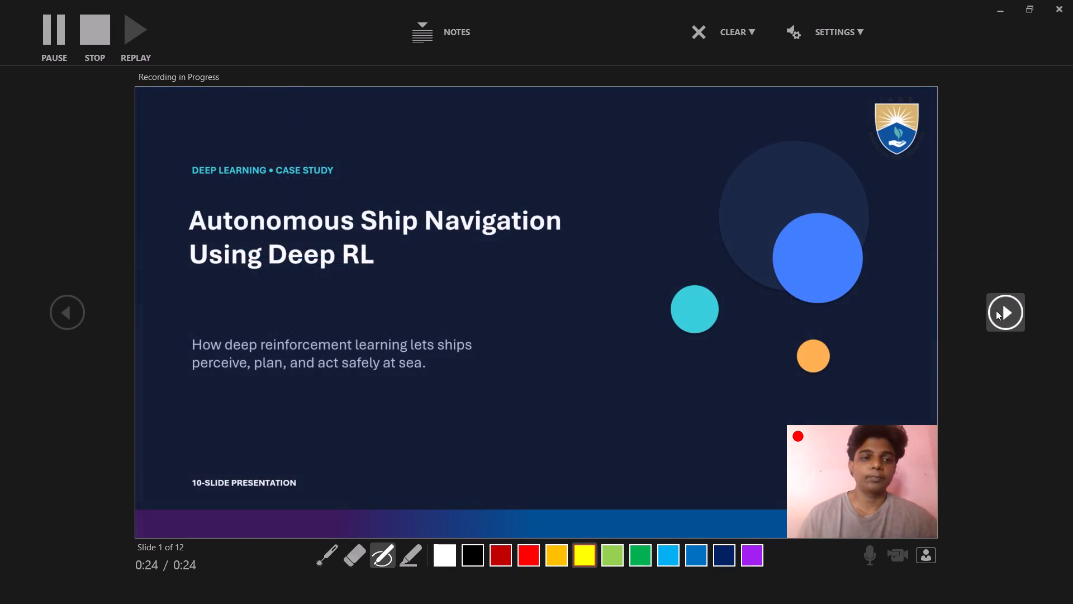
{"action": "left_click_drag", "start_coordinate": [227, 180], "coordinate": [249, 178]}
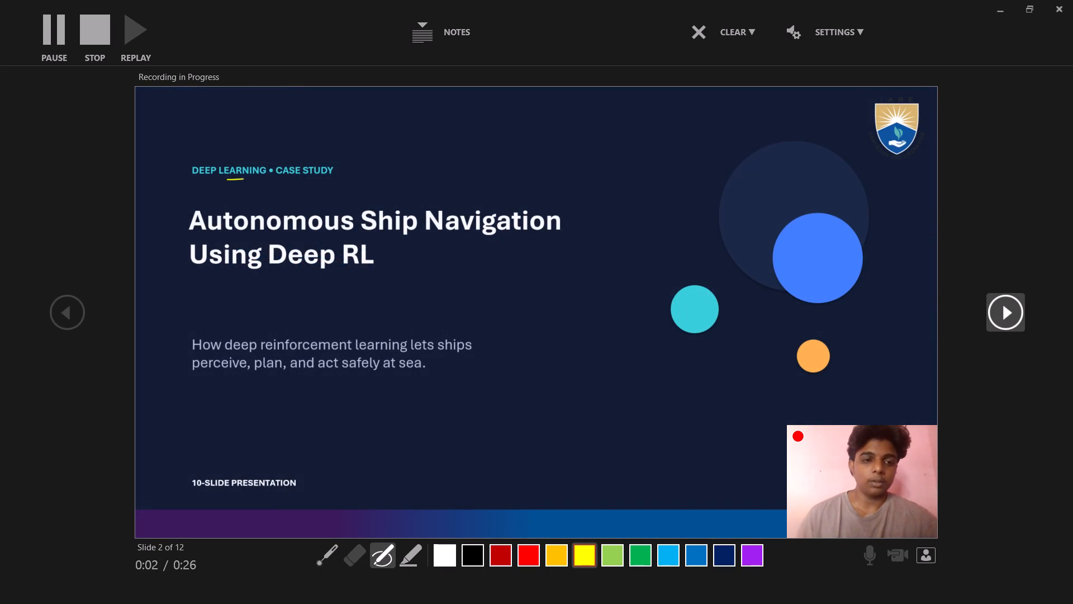
{"action": "left_click_drag", "start_coordinate": [249, 178], "coordinate": [258, 178]}
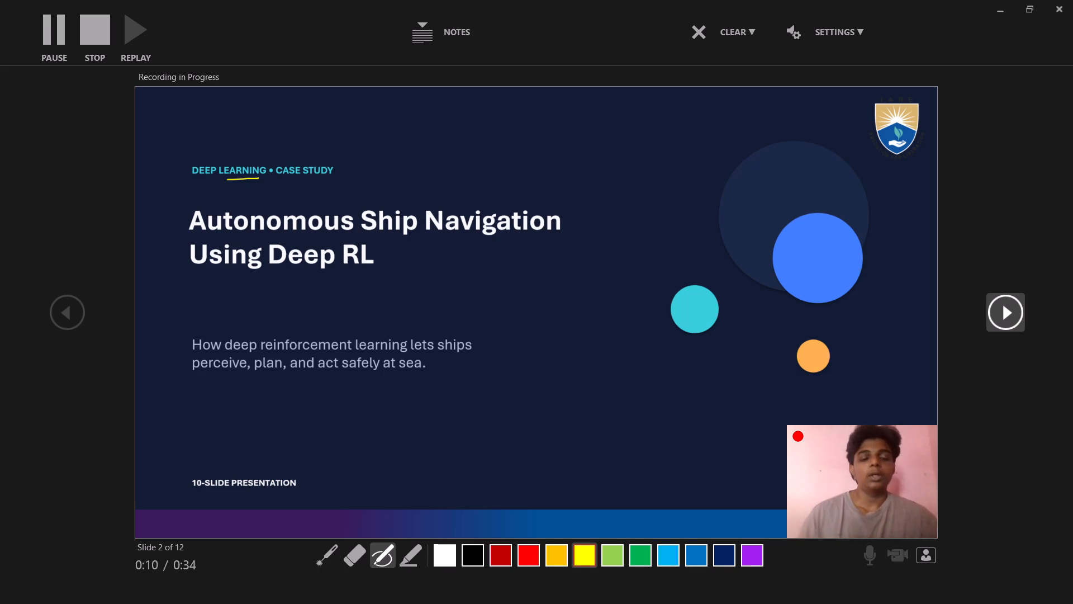
{"action": "left_click_drag", "start_coordinate": [195, 304], "coordinate": [208, 376]}
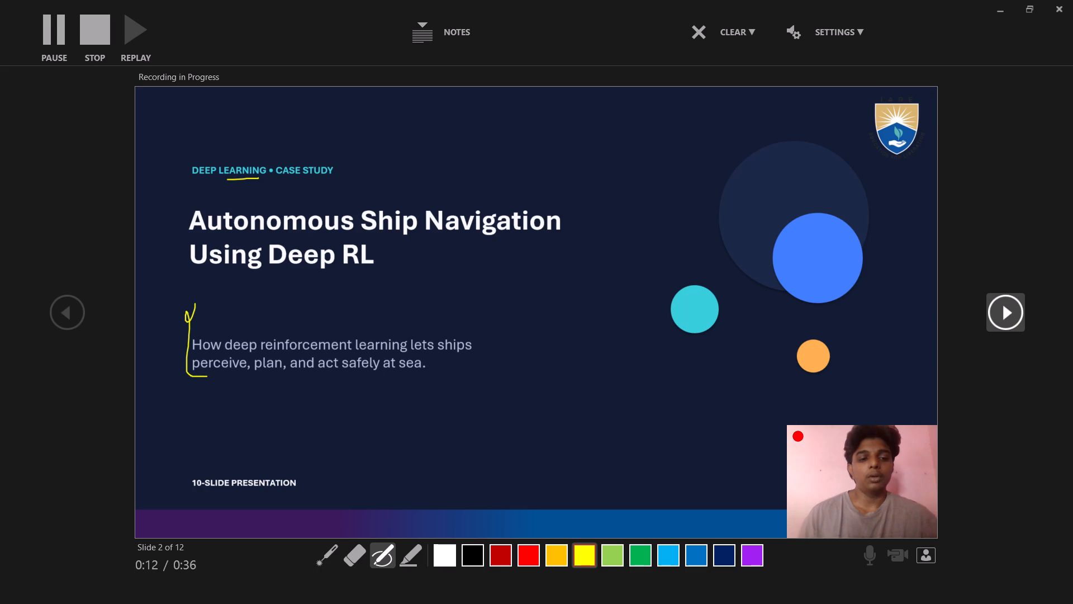
{"action": "left_click_drag", "start_coordinate": [208, 376], "coordinate": [211, 376]}
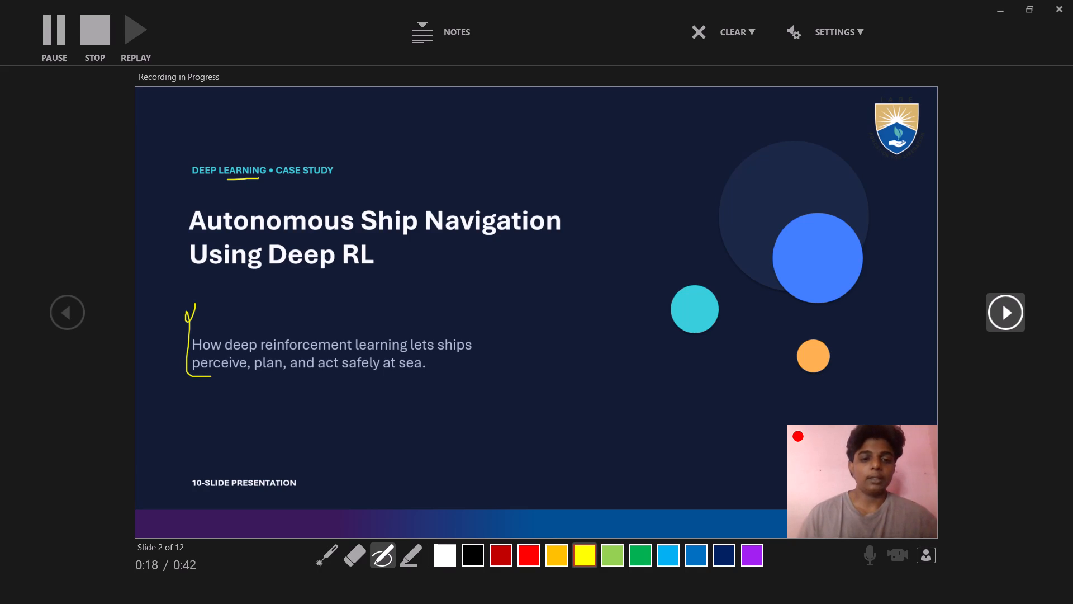
Advance to slide 3 and draw yellow underlines beneath "navigation" in the title and beneath "are" and "uncertain" in the subtitle.
{"action": "left_click", "coordinate": [997, 301]}
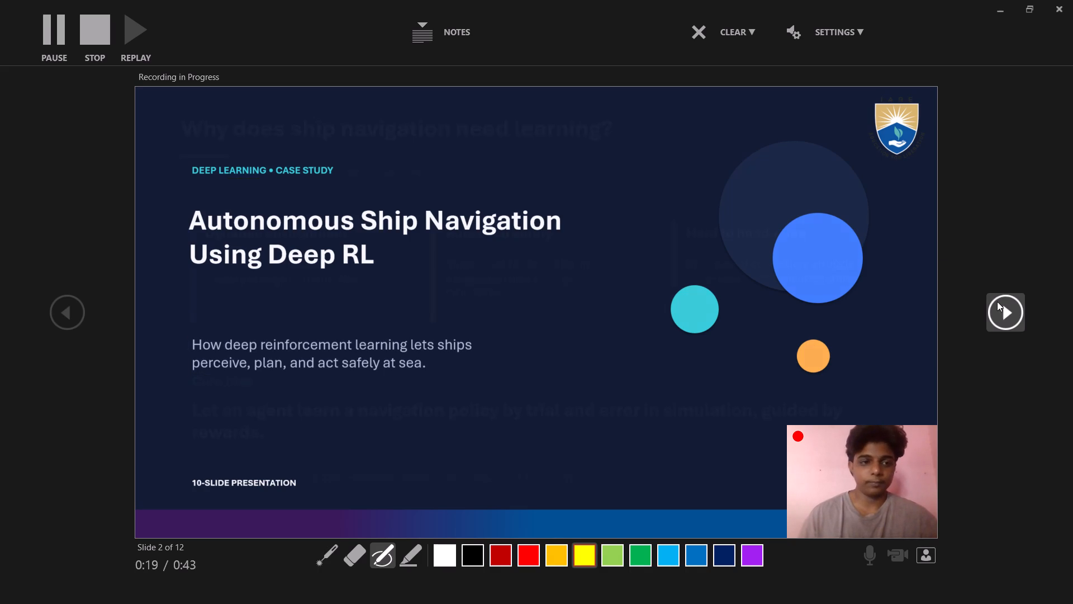
{"action": "left_click_drag", "start_coordinate": [344, 155], "coordinate": [359, 156]}
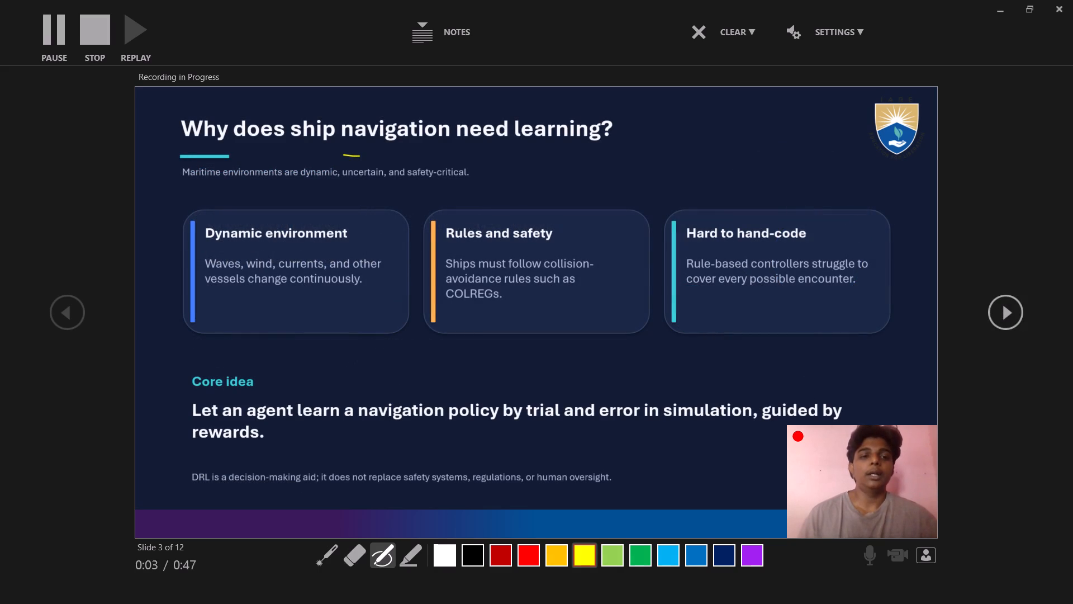
{"action": "left_click_drag", "start_coordinate": [280, 185], "coordinate": [285, 185]}
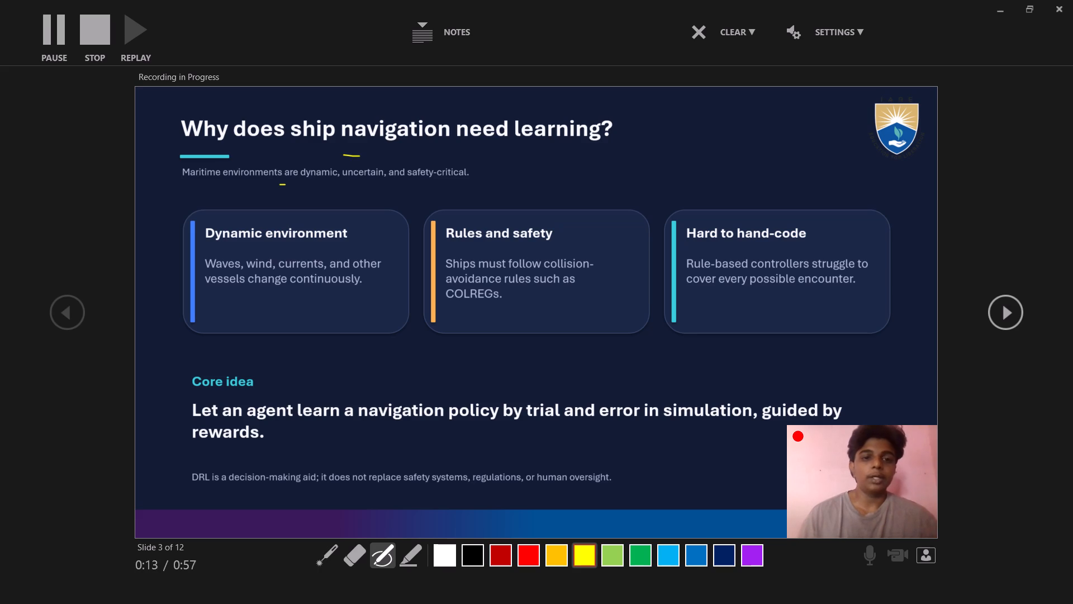
{"action": "left_click_drag", "start_coordinate": [346, 180], "coordinate": [366, 182]}
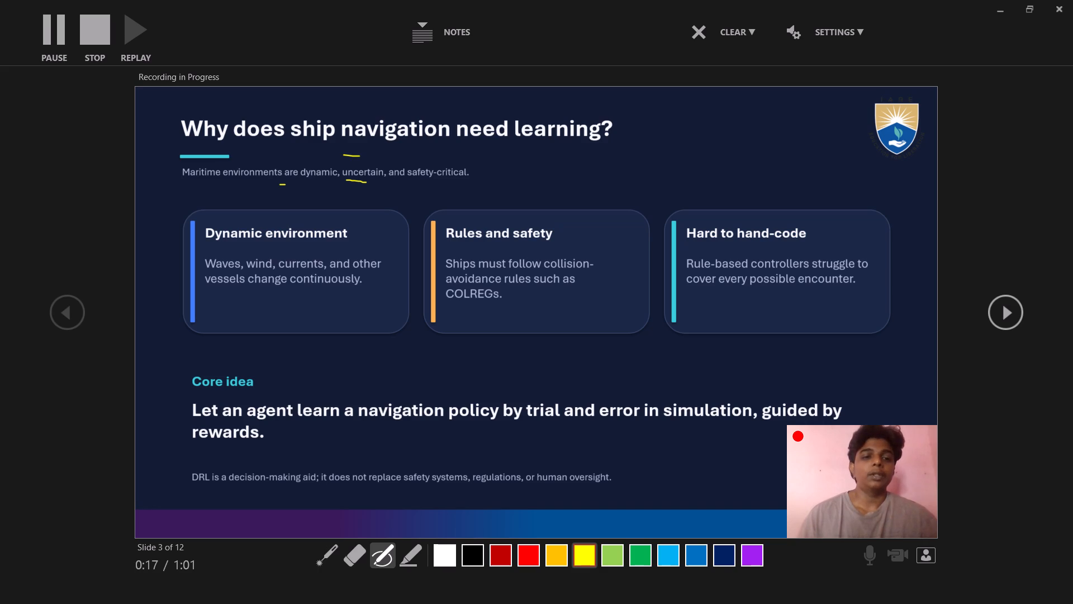
Underline words across slide 3's three cards in yellow: "environment" in two places, "Waves", "COLREGs", "hand-code" and "every".
{"action": "left_click_drag", "start_coordinate": [301, 243], "coordinate": [324, 244]}
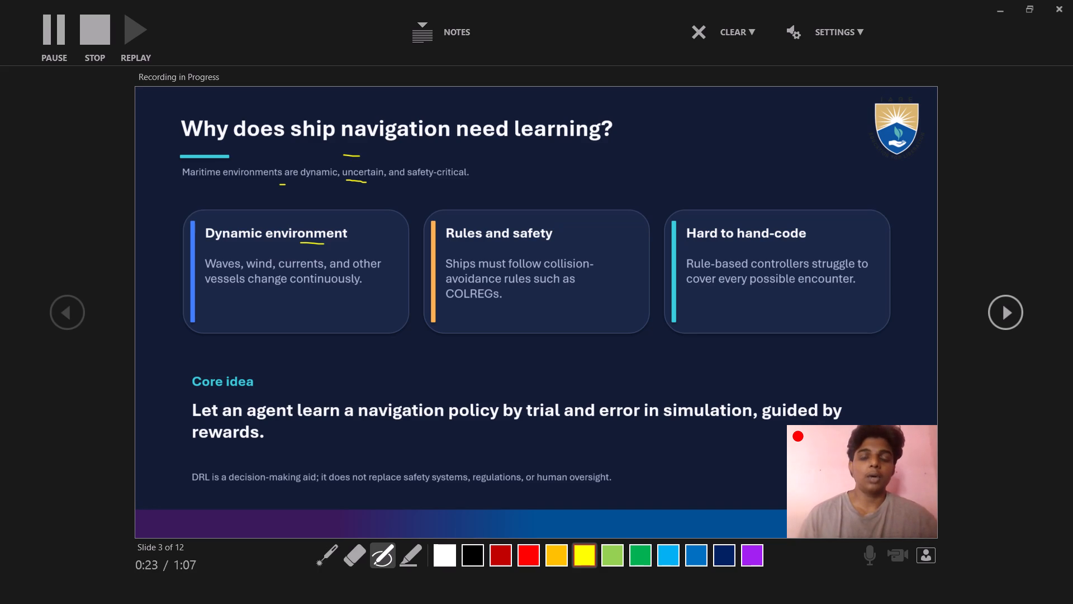
{"action": "left_click_drag", "start_coordinate": [260, 248], "coordinate": [274, 248]}
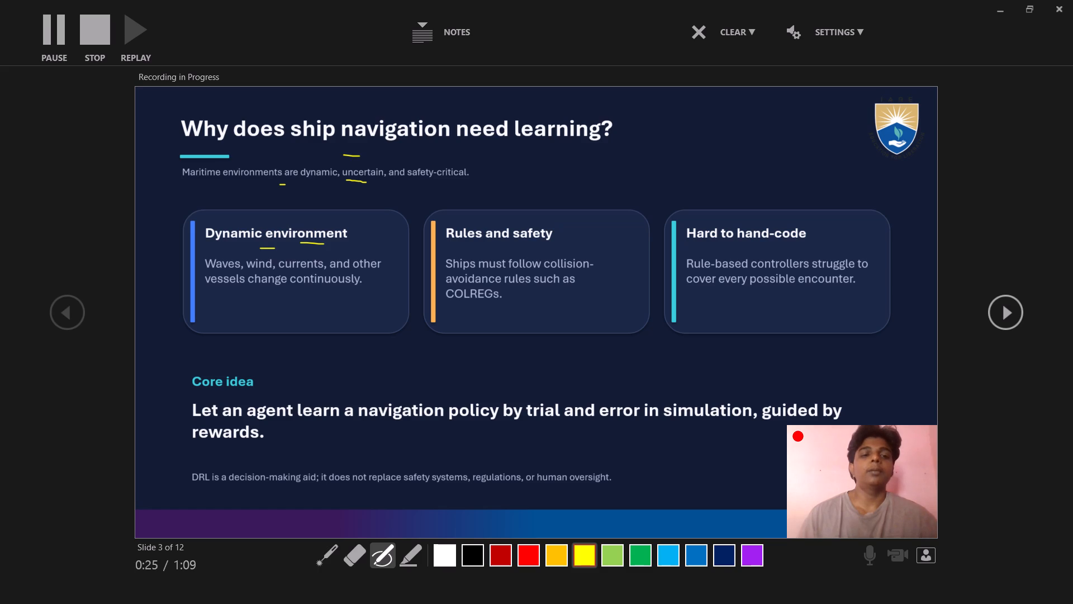
{"action": "left_click_drag", "start_coordinate": [213, 271], "coordinate": [233, 271]}
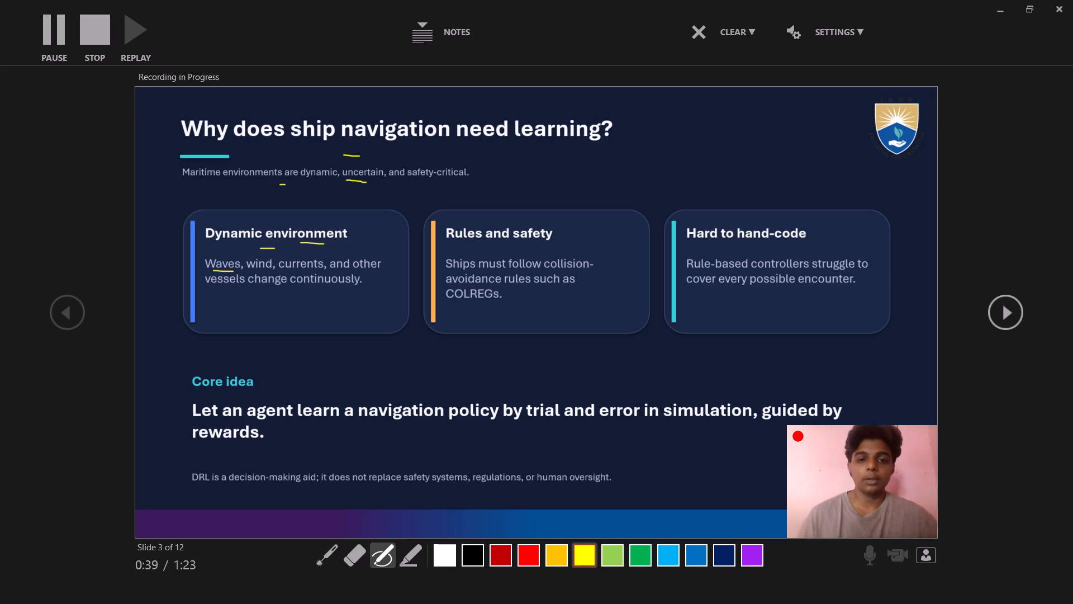
{"action": "left_click_drag", "start_coordinate": [470, 299], "coordinate": [485, 299]}
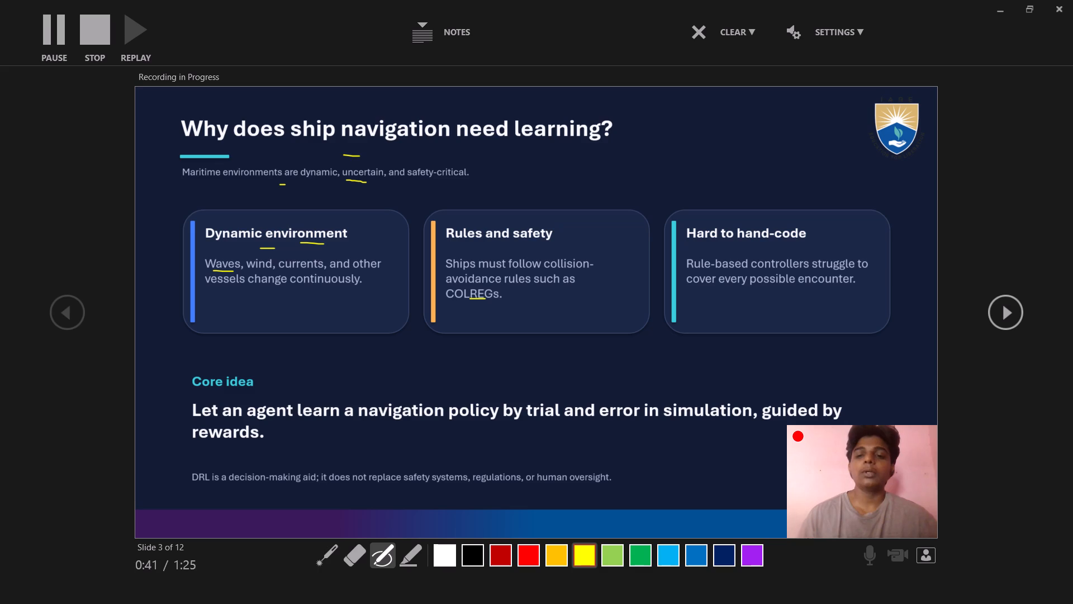
{"action": "left_click_drag", "start_coordinate": [745, 246], "coordinate": [759, 247]}
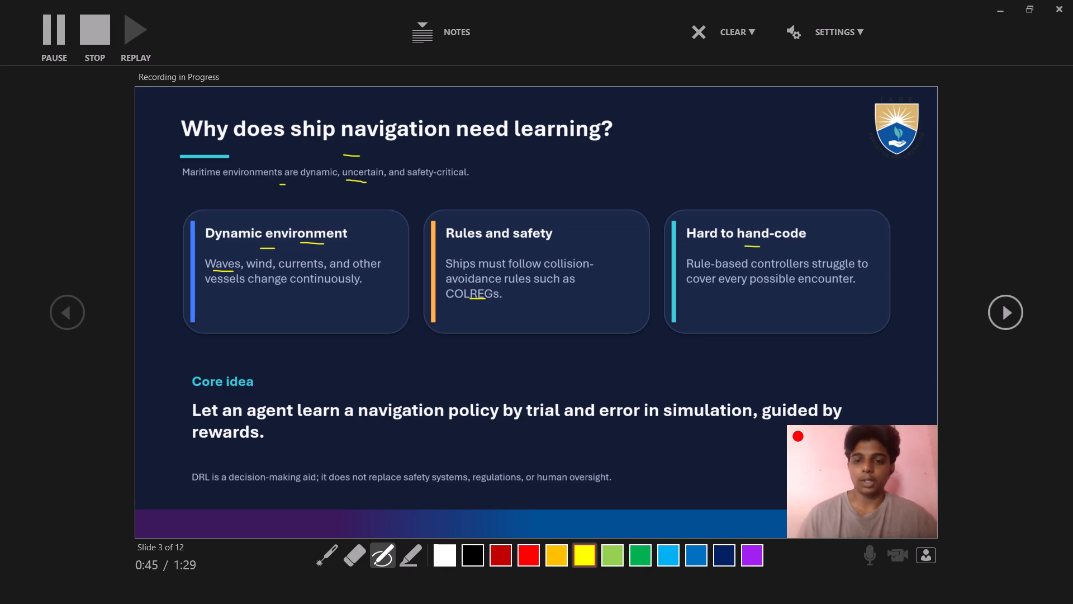
{"action": "left_click_drag", "start_coordinate": [725, 295], "coordinate": [733, 295]}
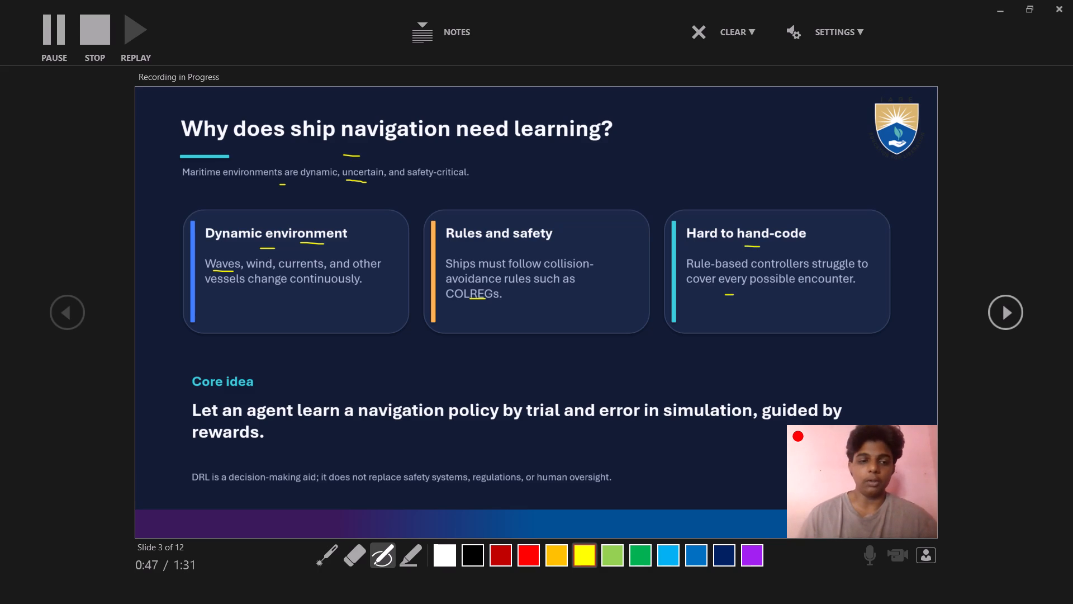
Draw short yellow underlines beneath the start of "Core idea" and beneath "DRL" in the closing note on slide 3.
{"action": "left_click_drag", "start_coordinate": [189, 399], "coordinate": [205, 397]}
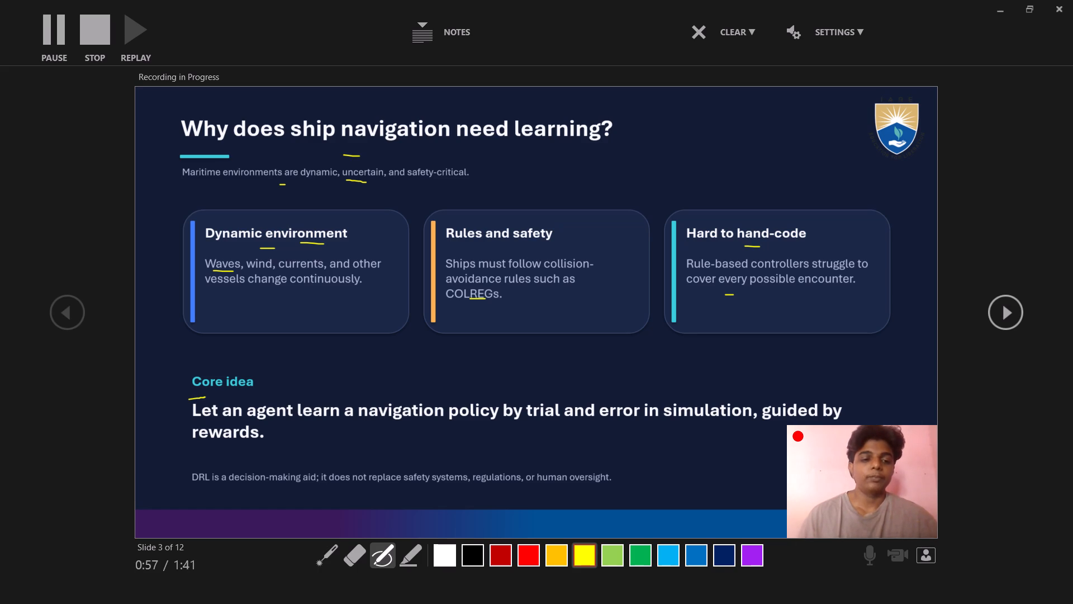
{"action": "left_click_drag", "start_coordinate": [189, 487], "coordinate": [206, 487]}
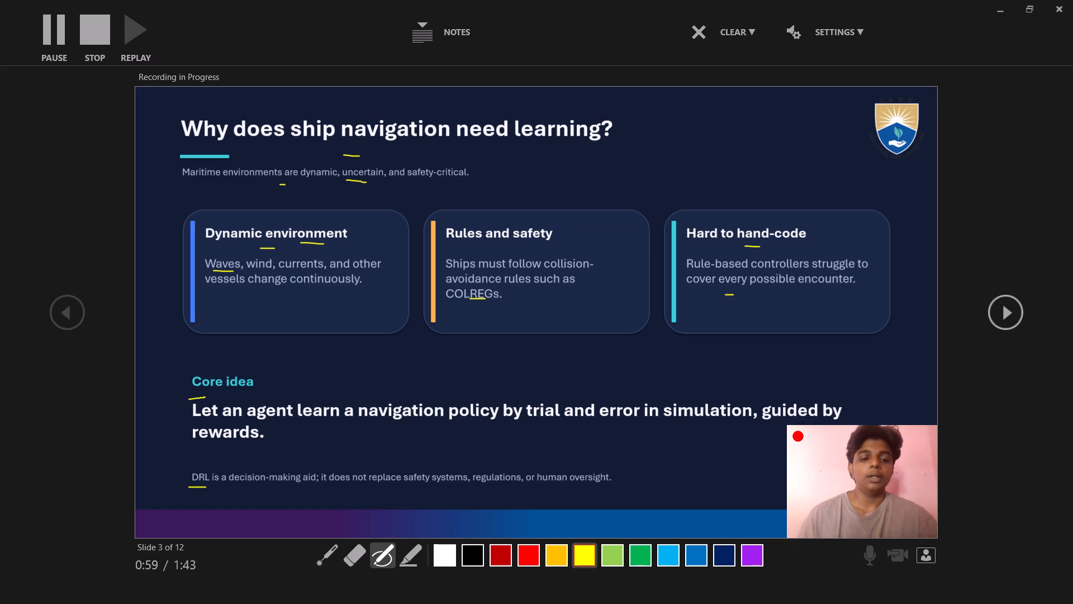
{"action": "left_click_drag", "start_coordinate": [206, 487], "coordinate": [206, 487]}
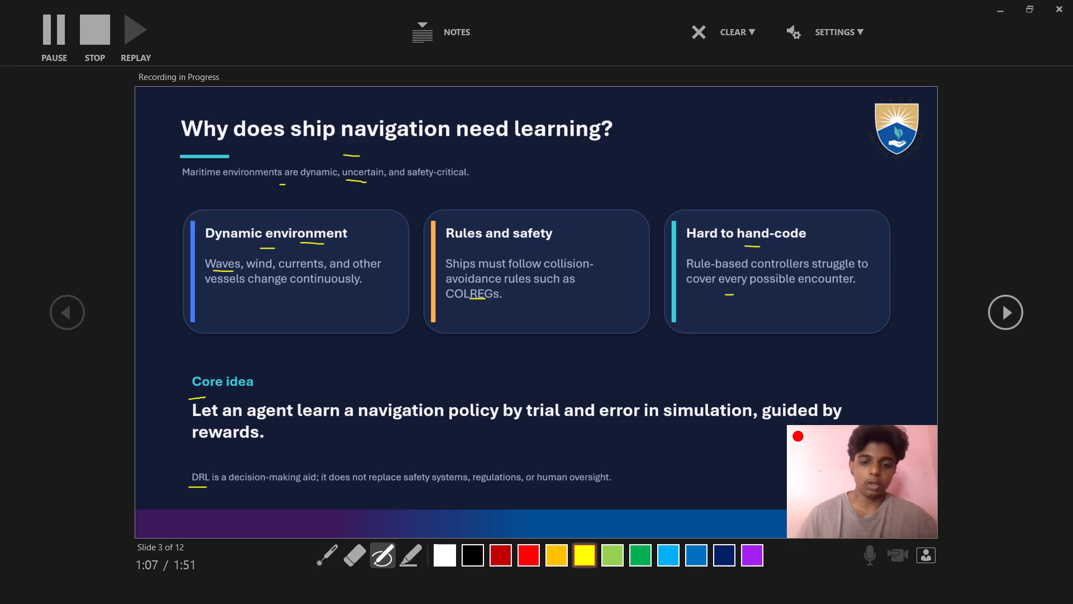
Advance to slide 4 and underline in yellow near "Deep" in the title, "learns" in the subtitle, and "Deep", "reinforcement" and "observations" in the definition.
{"action": "left_click", "coordinate": [1000, 310]}
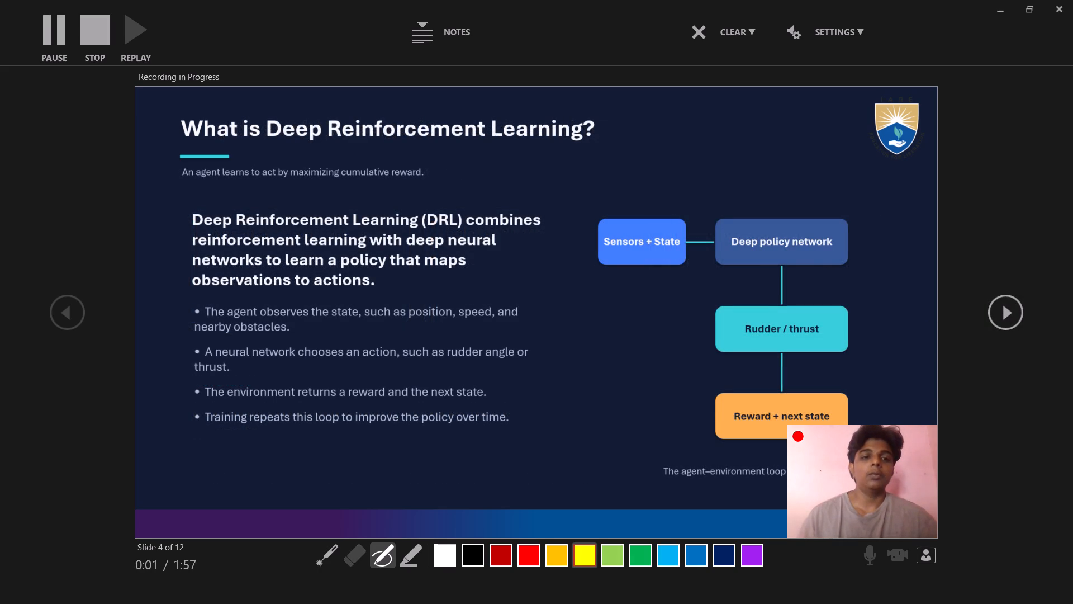
{"action": "left_click_drag", "start_coordinate": [250, 153], "coordinate": [274, 153]}
{"action": "left_click_drag", "start_coordinate": [225, 182], "coordinate": [236, 182]}
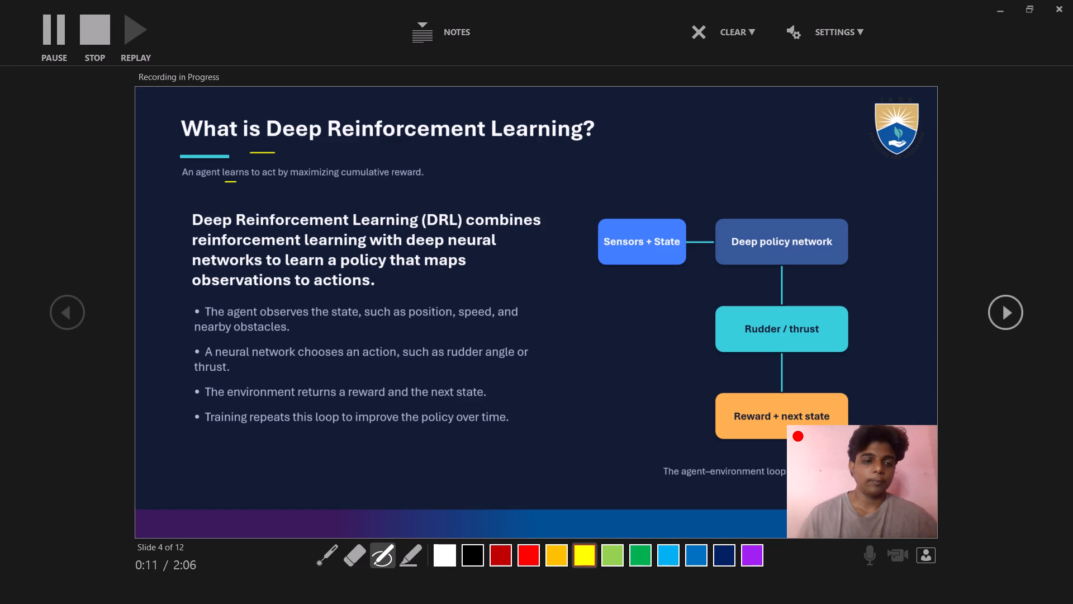
{"action": "left_click_drag", "start_coordinate": [197, 228], "coordinate": [208, 227]}
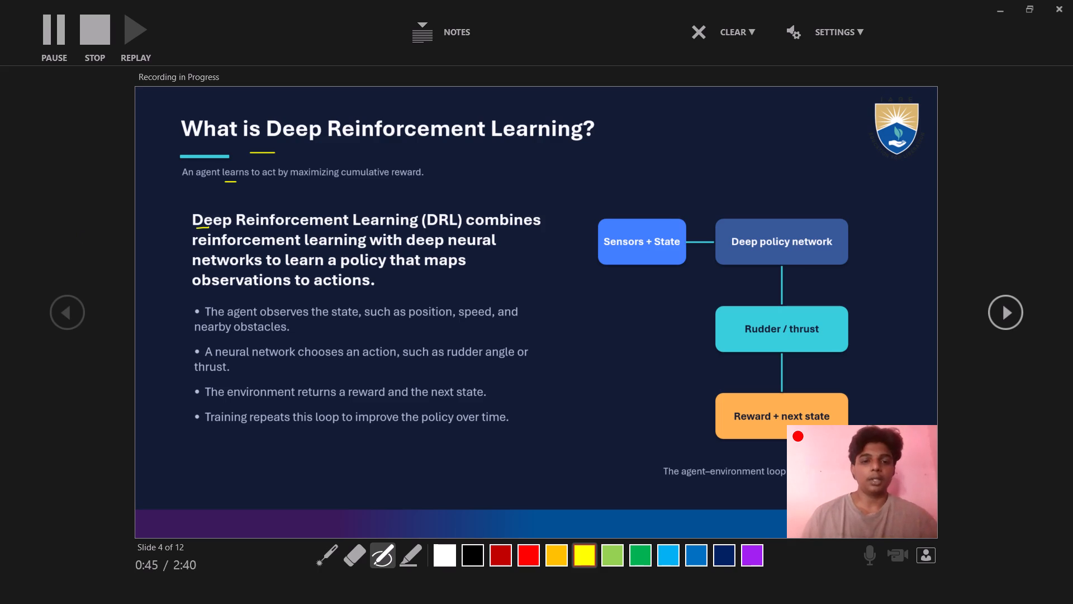
{"action": "left_click_drag", "start_coordinate": [249, 251], "coordinate": [259, 251]}
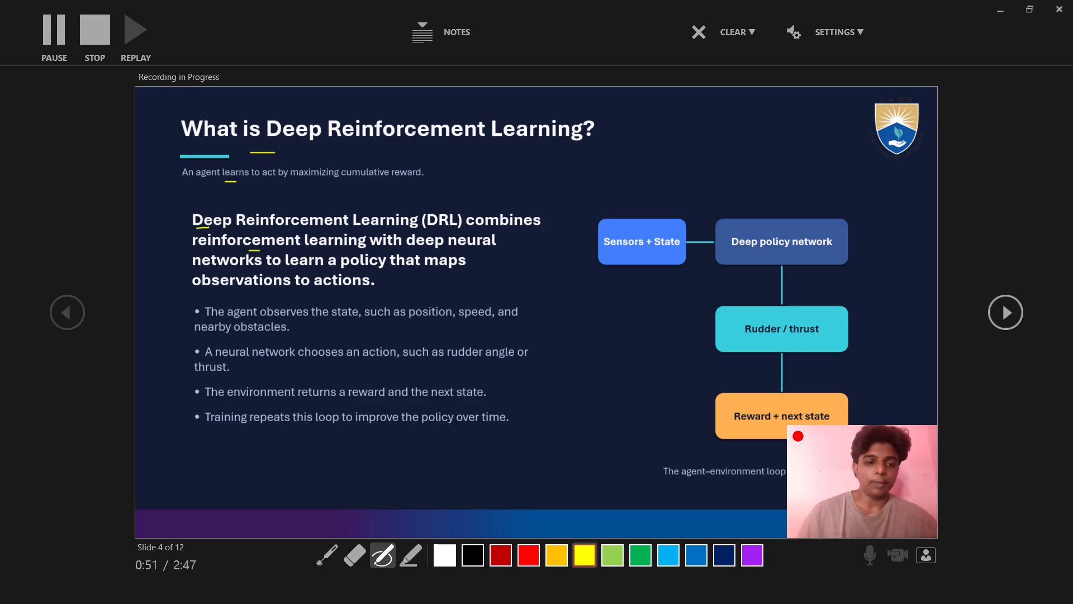
{"action": "left_click_drag", "start_coordinate": [225, 293], "coordinate": [248, 293]}
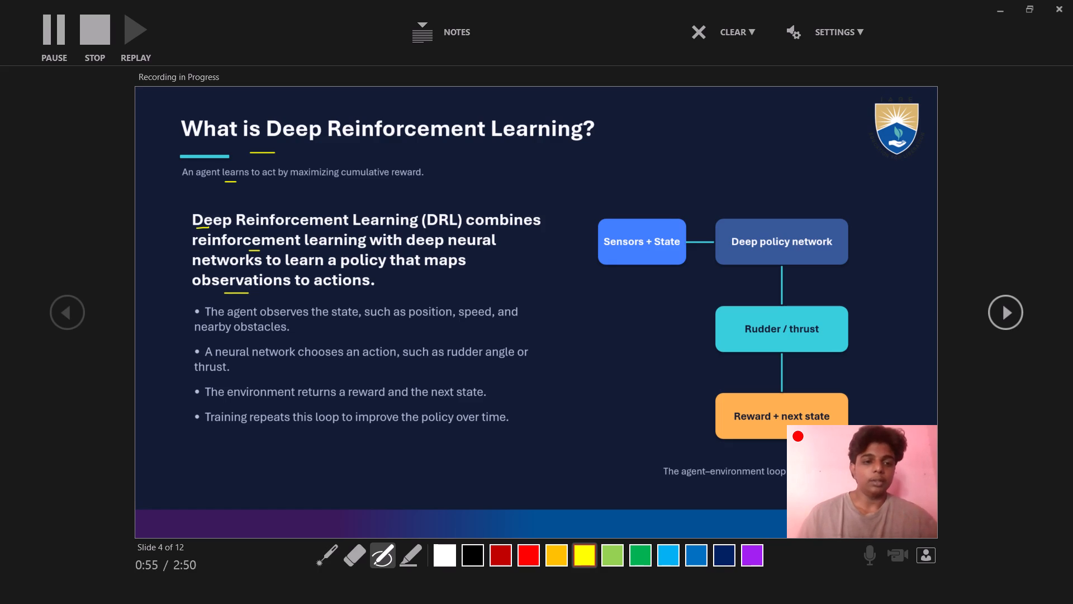
Underline "agent", "obstacles", "network" and "environment" in the first three bullets of slide 4 in yellow.
{"action": "left_click_drag", "start_coordinate": [225, 325], "coordinate": [238, 324]}
{"action": "left_click_drag", "start_coordinate": [235, 331], "coordinate": [246, 331]}
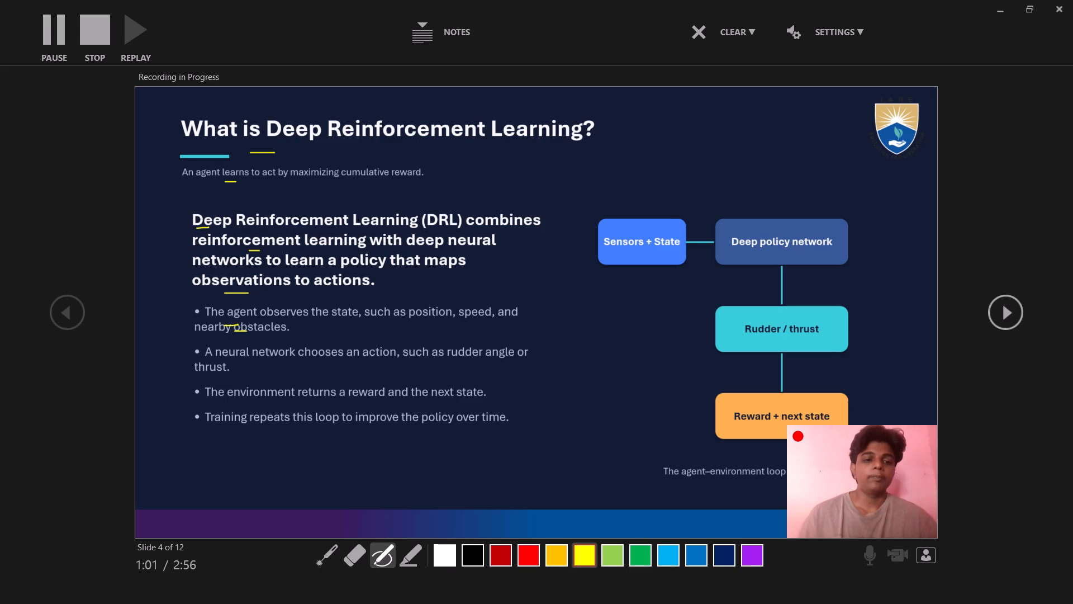
{"action": "left_click_drag", "start_coordinate": [261, 366], "coordinate": [279, 366]}
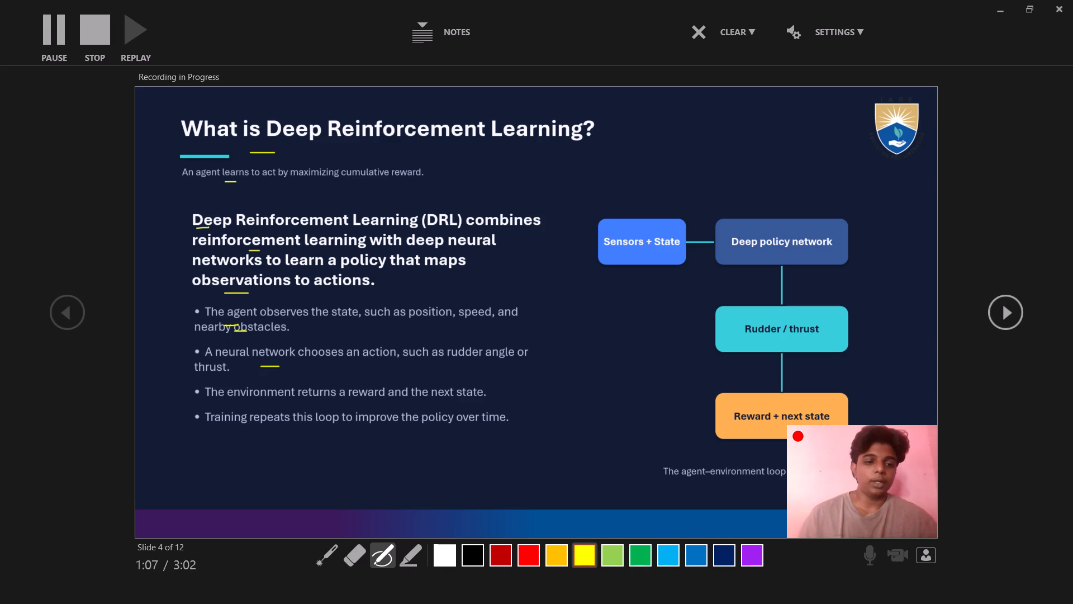
{"action": "left_click_drag", "start_coordinate": [261, 407], "coordinate": [279, 405]}
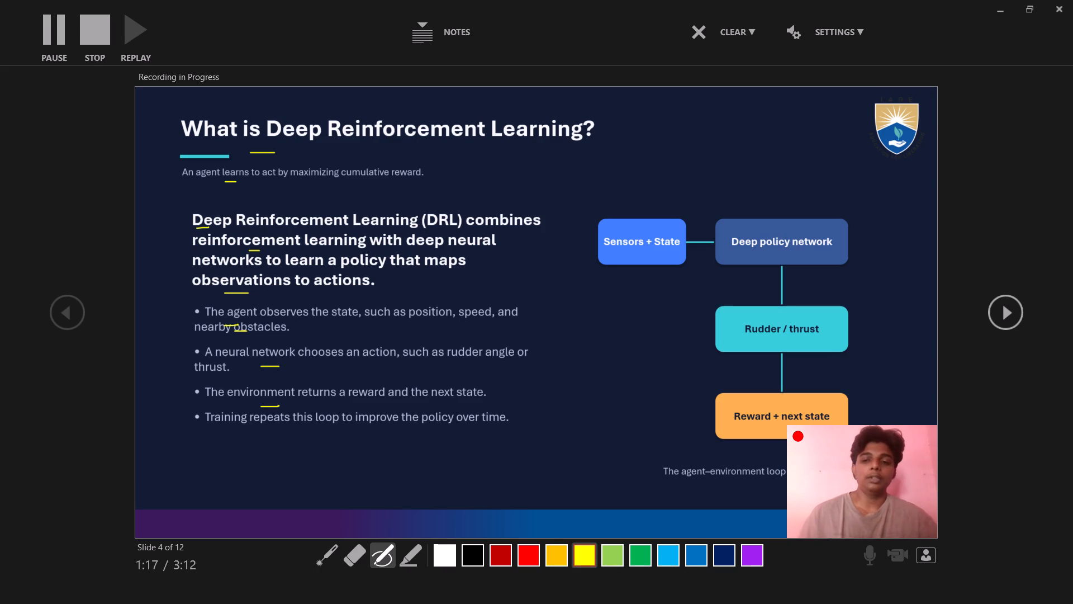
Underline "Sensors + State" in slide 4's diagram and draw yellow arrows towards Deep policy network, Rudder / thrust and Reward + next state.
{"action": "left_click_drag", "start_coordinate": [618, 267], "coordinate": [650, 264]}
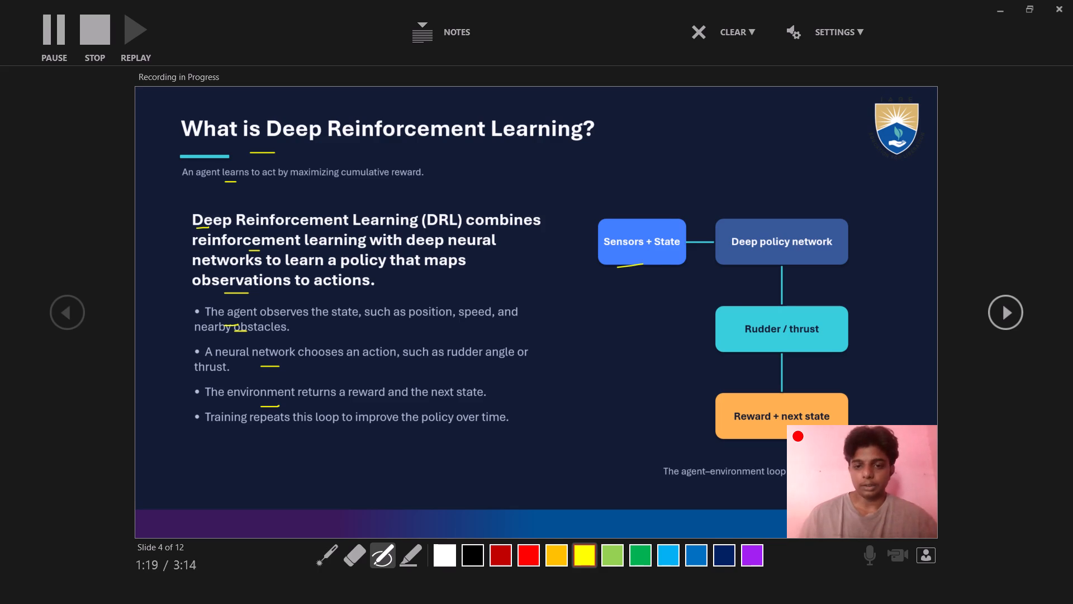
{"action": "left_click_drag", "start_coordinate": [650, 264], "coordinate": [660, 264]}
{"action": "left_click_drag", "start_coordinate": [705, 252], "coordinate": [731, 251]}
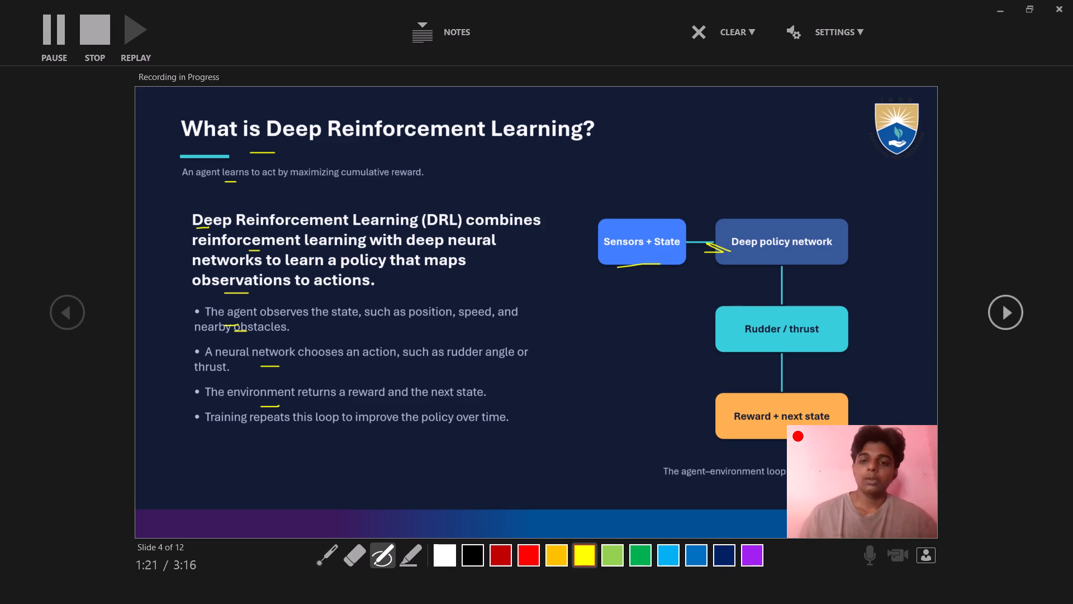
{"action": "left_click_drag", "start_coordinate": [731, 251], "coordinate": [720, 262]}
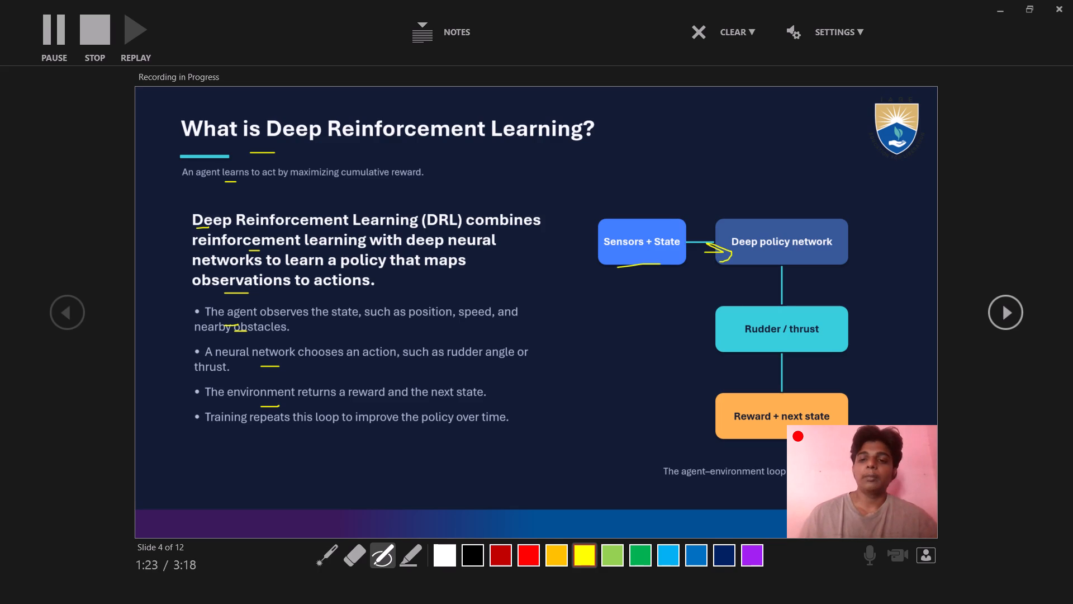
{"action": "left_click_drag", "start_coordinate": [752, 257], "coordinate": [769, 277]}
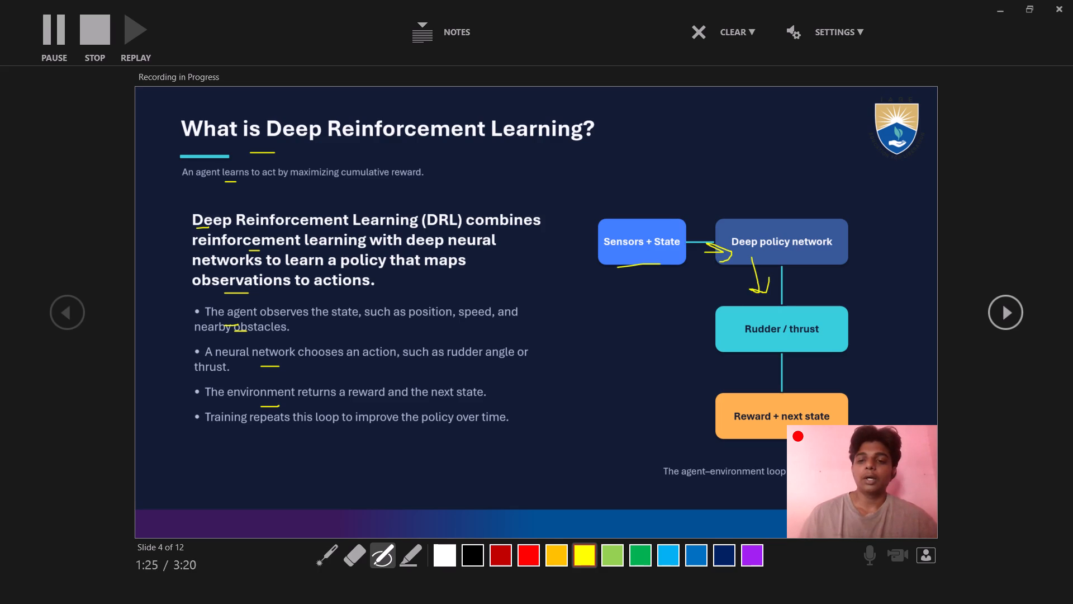
{"action": "left_click_drag", "start_coordinate": [742, 358], "coordinate": [751, 400]}
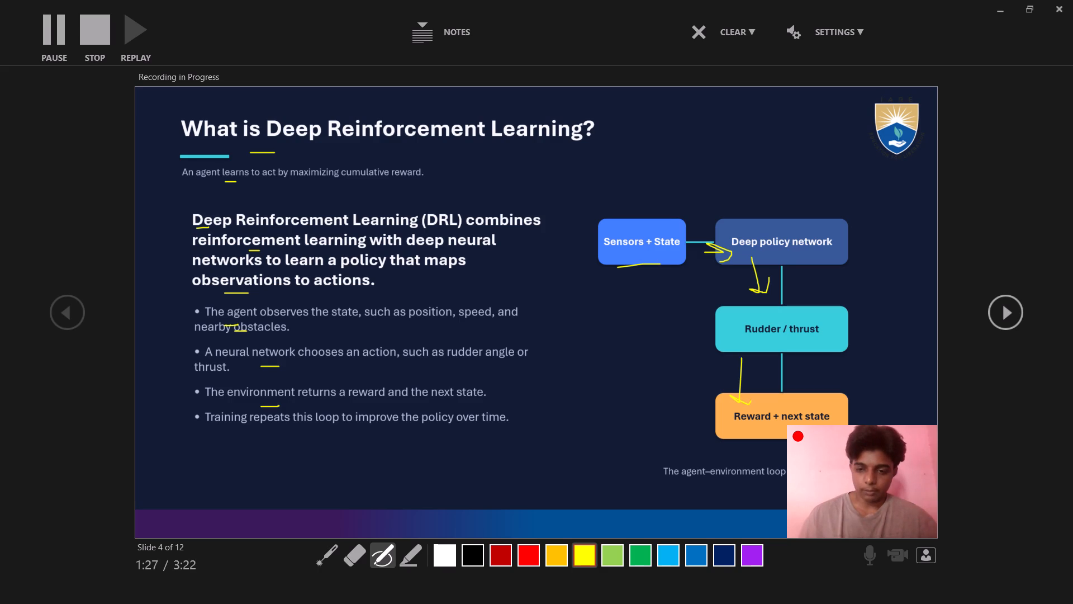
{"action": "left_click_drag", "start_coordinate": [751, 400], "coordinate": [753, 397]}
Advance to slide 5 and mark it in yellow: underline "steps", bracket the Decide, Act and Learn descriptions, and underline "Training" in the note.
{"action": "left_click", "coordinate": [1005, 319]}
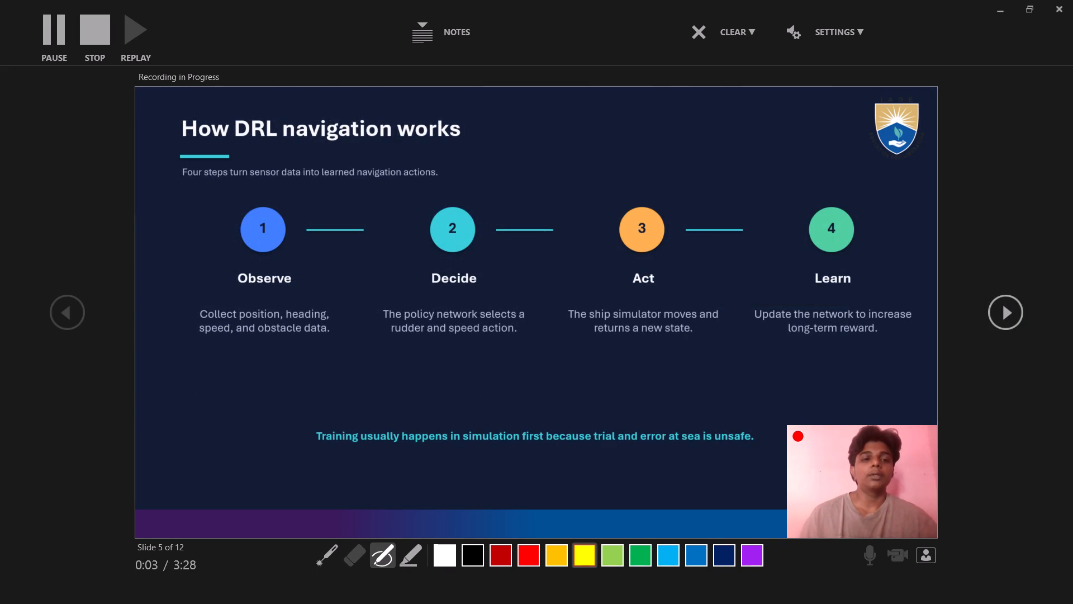
{"action": "left_click_drag", "start_coordinate": [208, 183], "coordinate": [230, 183]}
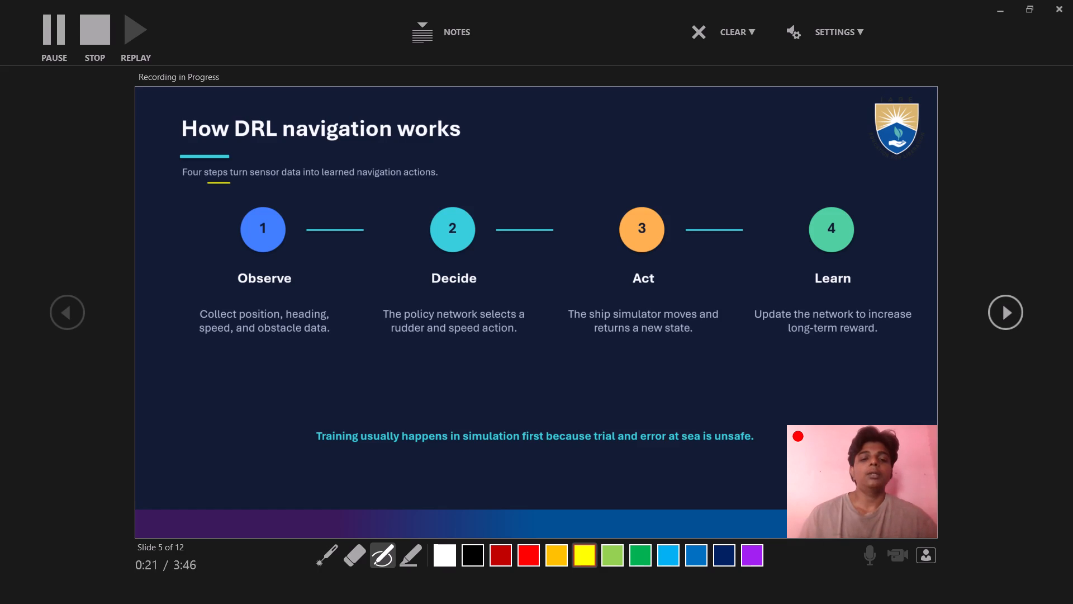
{"action": "left_click_drag", "start_coordinate": [405, 283], "coordinate": [386, 340]}
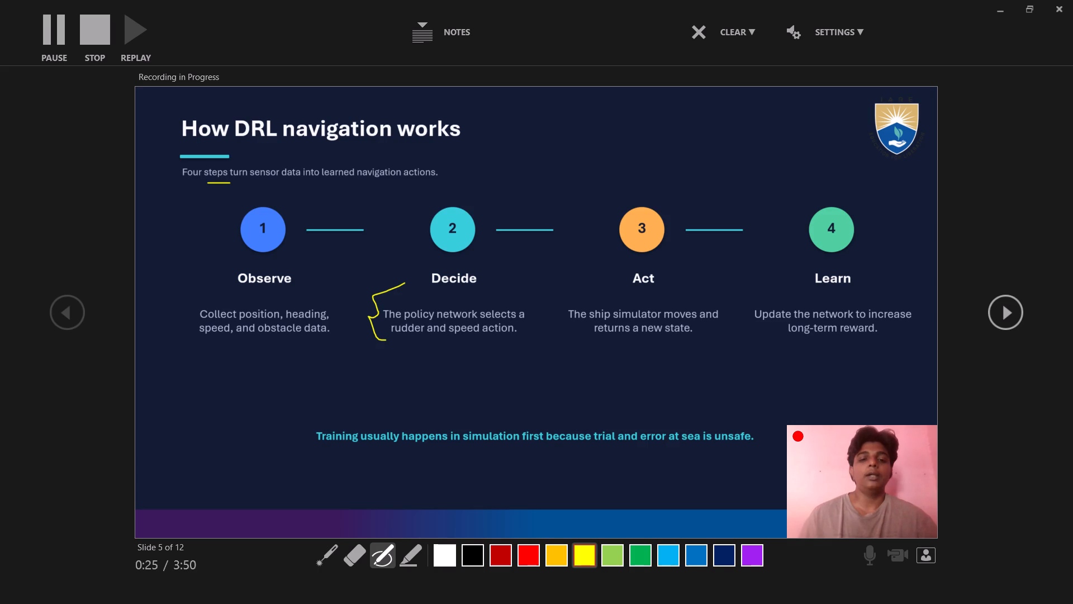
{"action": "left_click_drag", "start_coordinate": [579, 293], "coordinate": [573, 299]}
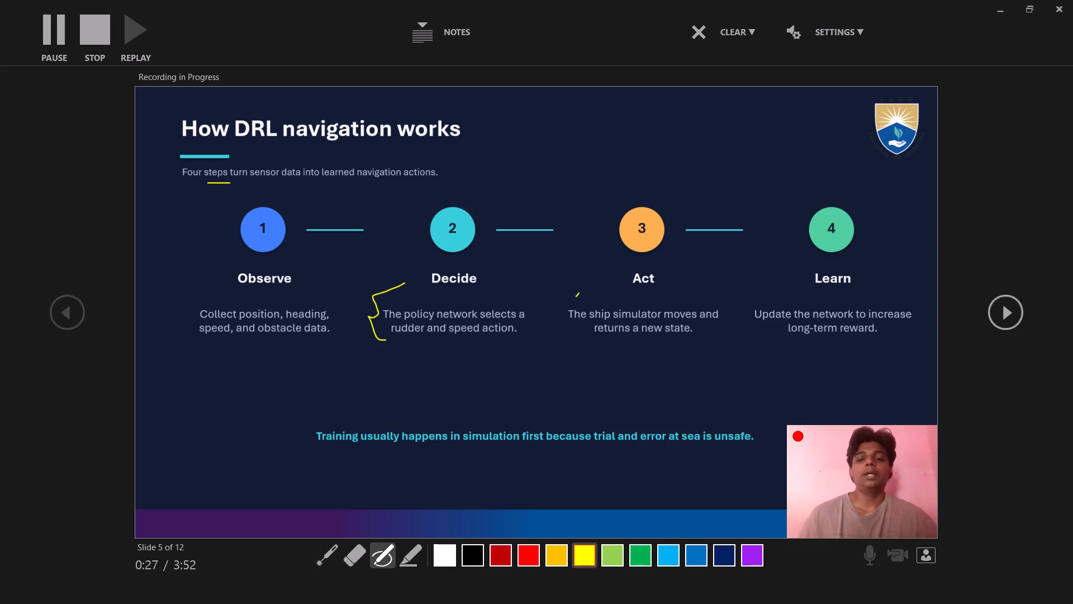
{"action": "left_click_drag", "start_coordinate": [573, 299], "coordinate": [589, 338]}
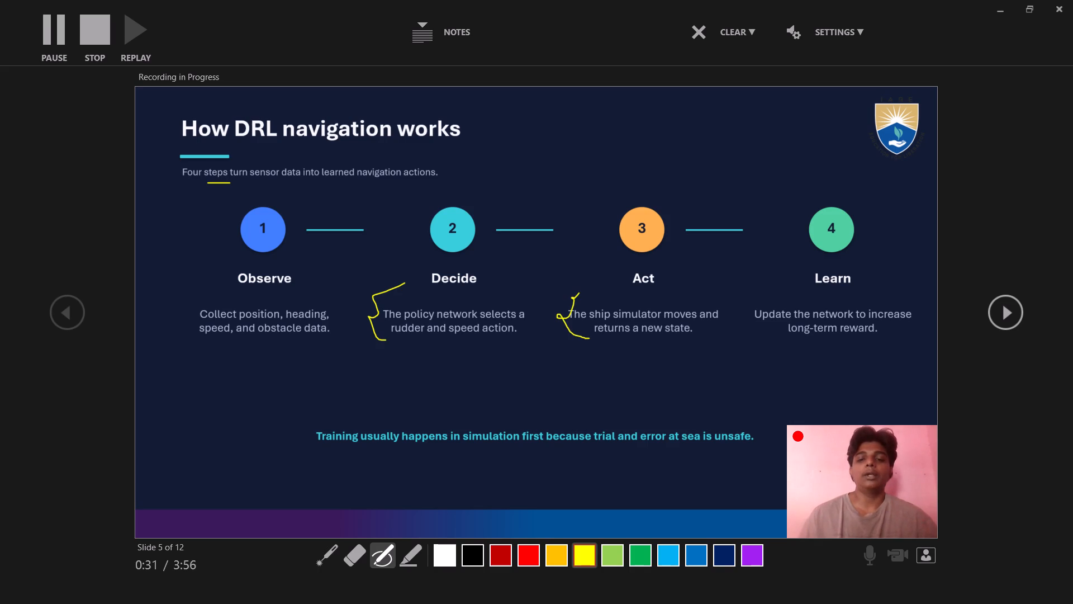
{"action": "left_click_drag", "start_coordinate": [767, 298], "coordinate": [752, 309]}
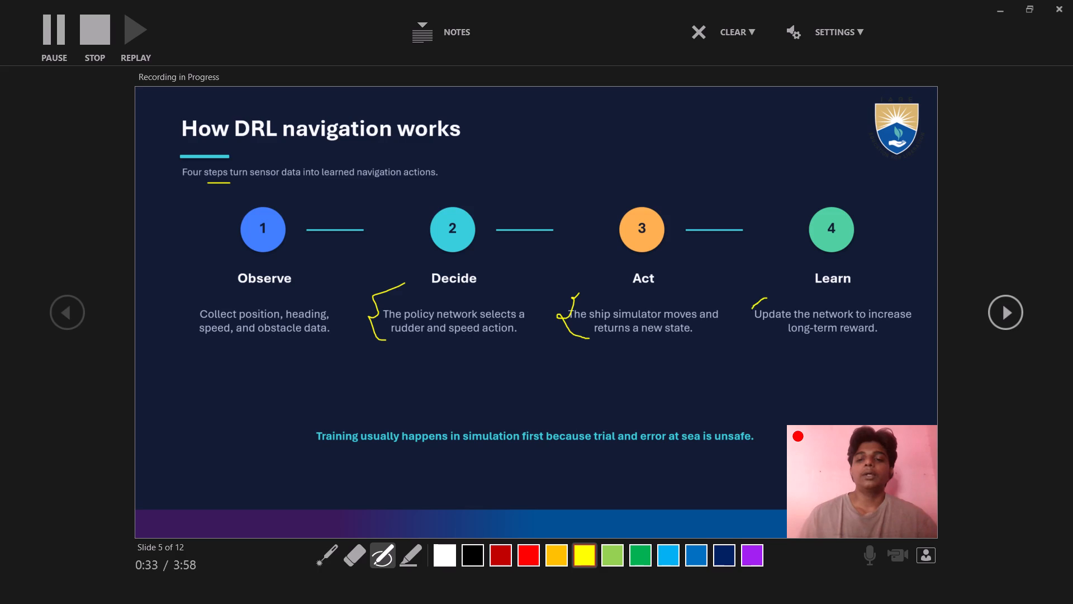
{"action": "left_click_drag", "start_coordinate": [752, 309], "coordinate": [766, 329]}
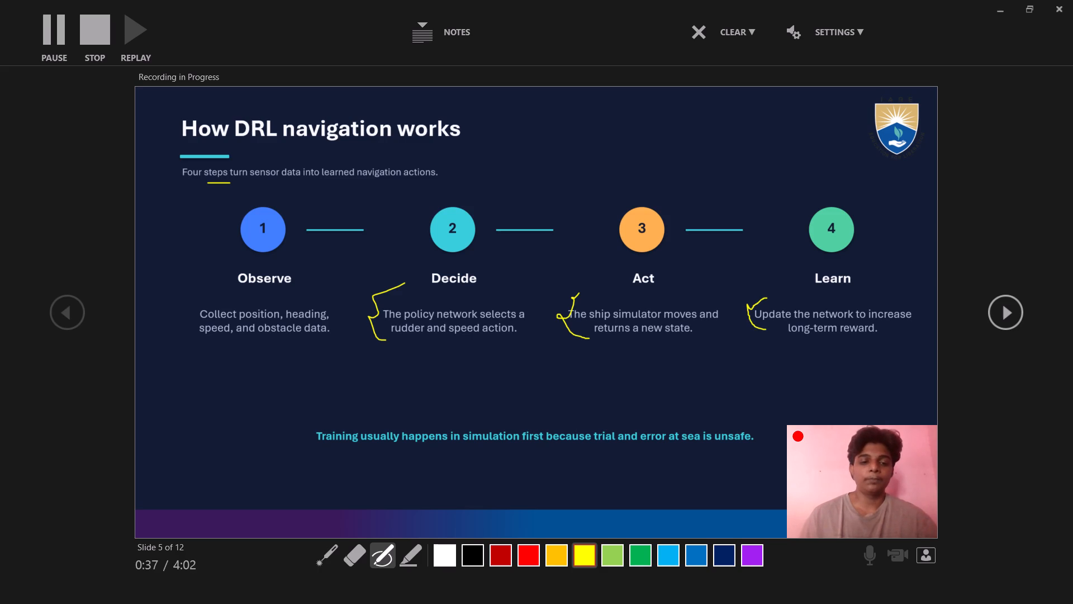
{"action": "left_click_drag", "start_coordinate": [338, 454], "coordinate": [354, 452]}
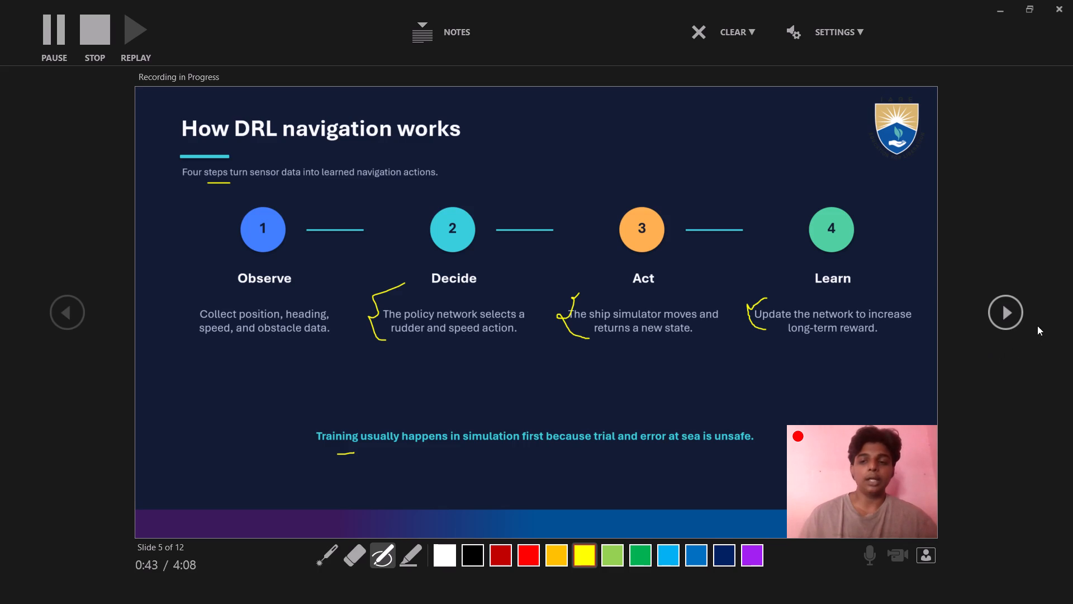
Advance to slide 6 and underline "RL" in the title and "agent" in the subtitle in yellow.
{"action": "left_click", "coordinate": [1015, 313]}
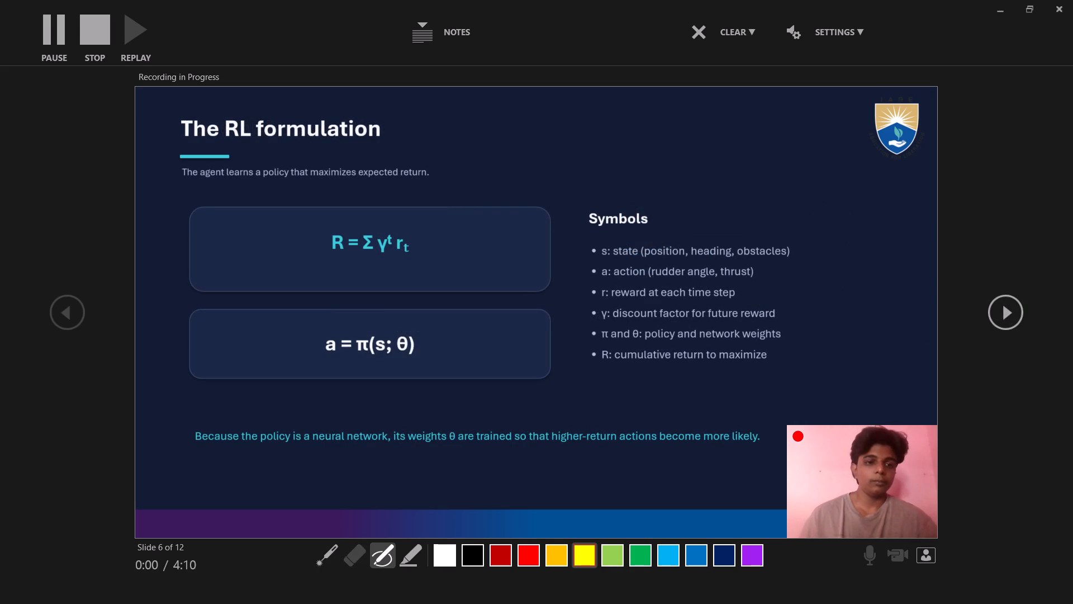
{"action": "left_click_drag", "start_coordinate": [215, 152], "coordinate": [254, 150]}
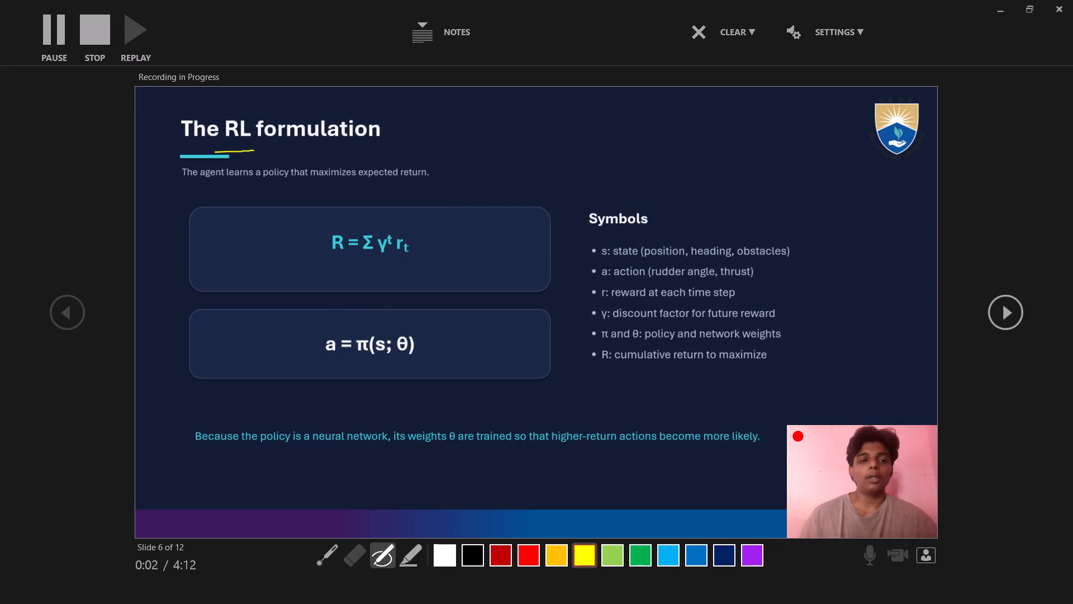
{"action": "left_click_drag", "start_coordinate": [254, 150], "coordinate": [254, 150]}
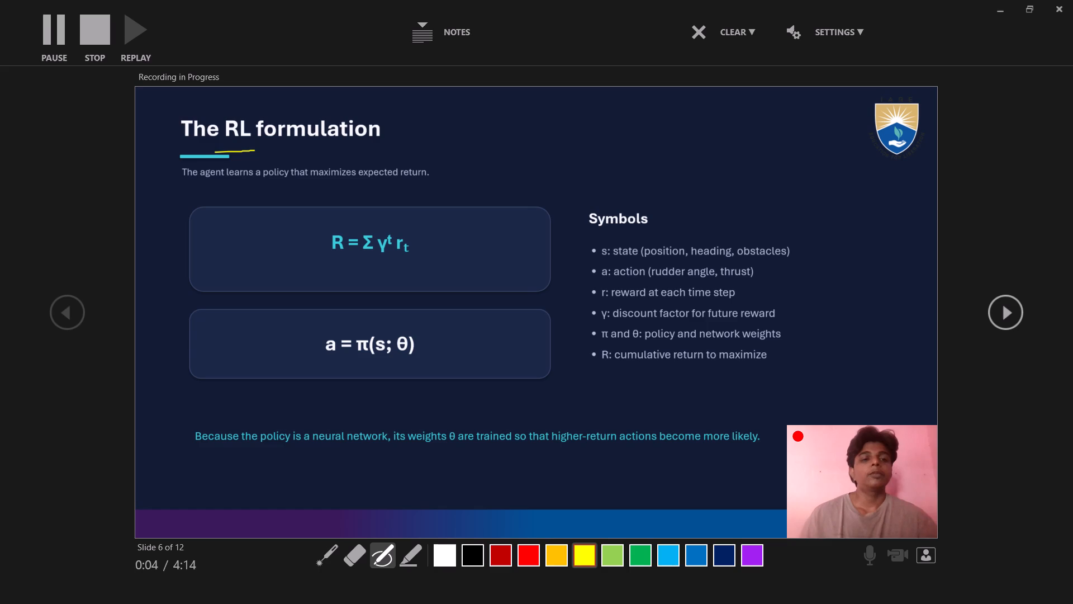
{"action": "left_click_drag", "start_coordinate": [191, 184], "coordinate": [215, 184]}
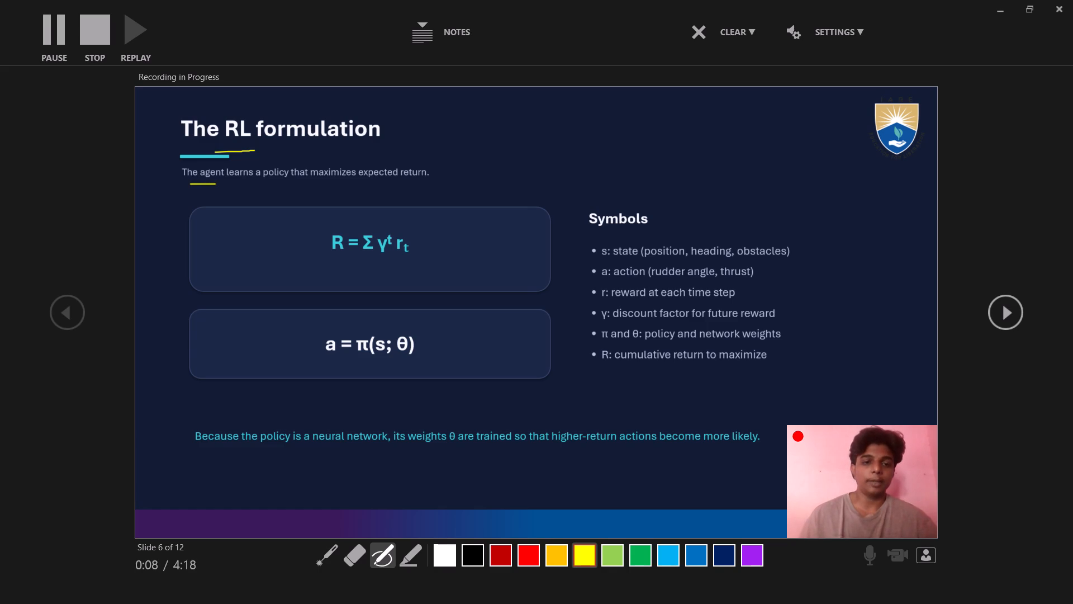
Draw yellow brackets beside the formula a = π(s; θ) and along the Symbols list on slide 6.
{"action": "left_click_drag", "start_coordinate": [308, 305], "coordinate": [347, 374]}
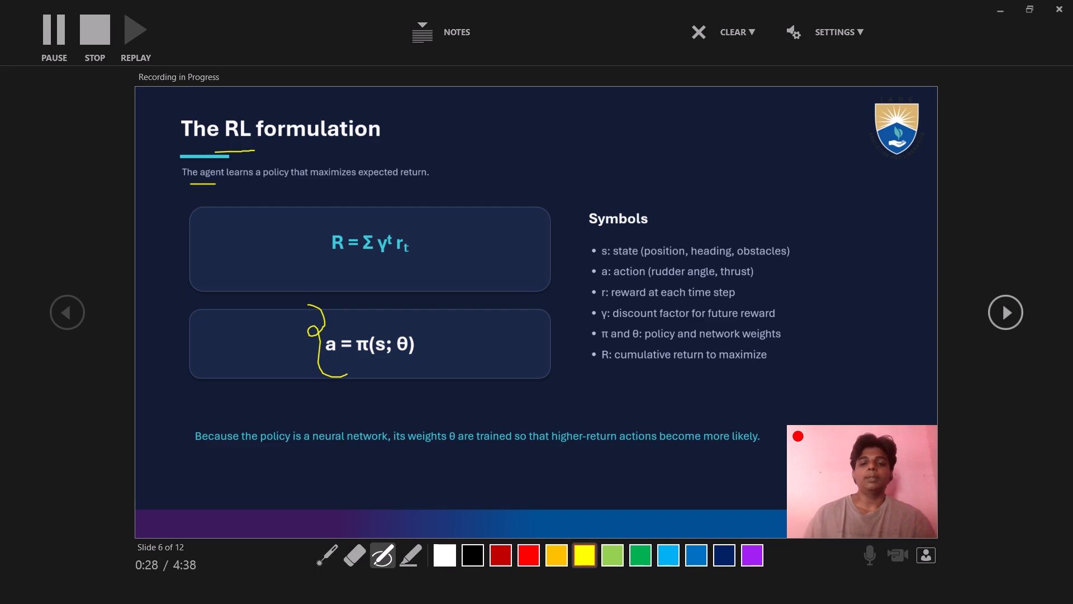
{"action": "left_click_drag", "start_coordinate": [587, 224], "coordinate": [586, 354]}
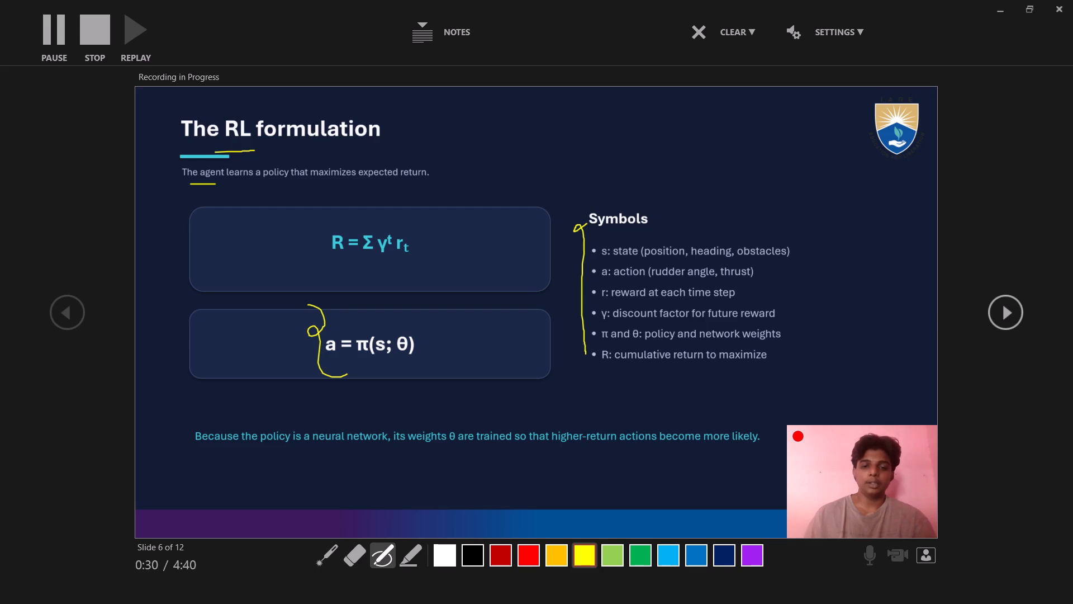
Underline the state, action, reward, "π and θ" and full R entries in the Symbols list, and mark "maximizes" in the subtitle in yellow.
{"action": "left_click_drag", "start_coordinate": [630, 263], "coordinate": [653, 259]}
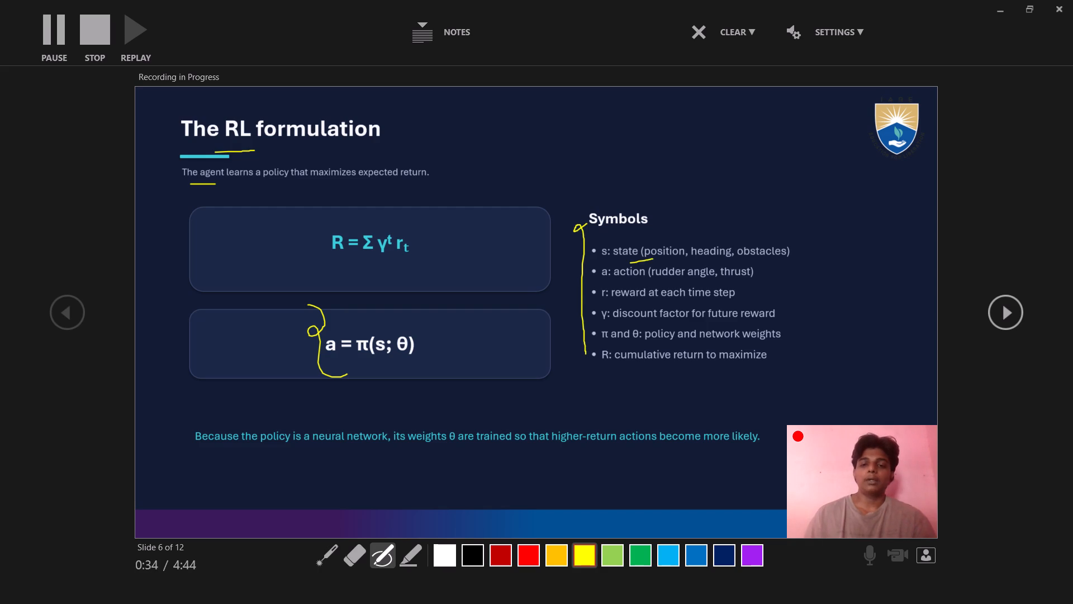
{"action": "left_click_drag", "start_coordinate": [622, 279], "coordinate": [644, 280]}
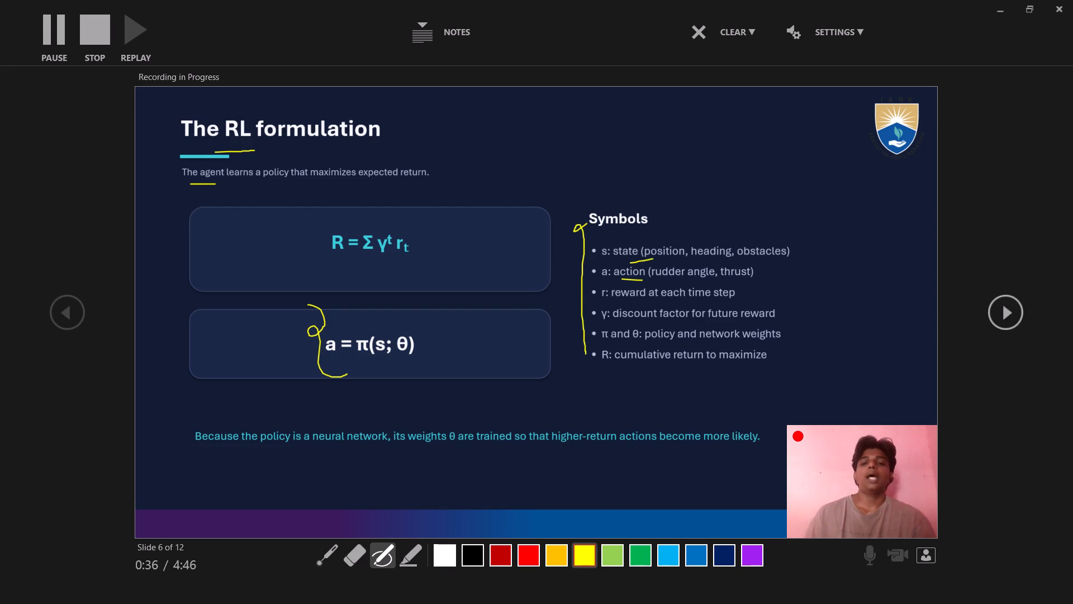
{"action": "left_click_drag", "start_coordinate": [644, 280], "coordinate": [645, 280]}
{"action": "left_click_drag", "start_coordinate": [613, 304], "coordinate": [635, 304]}
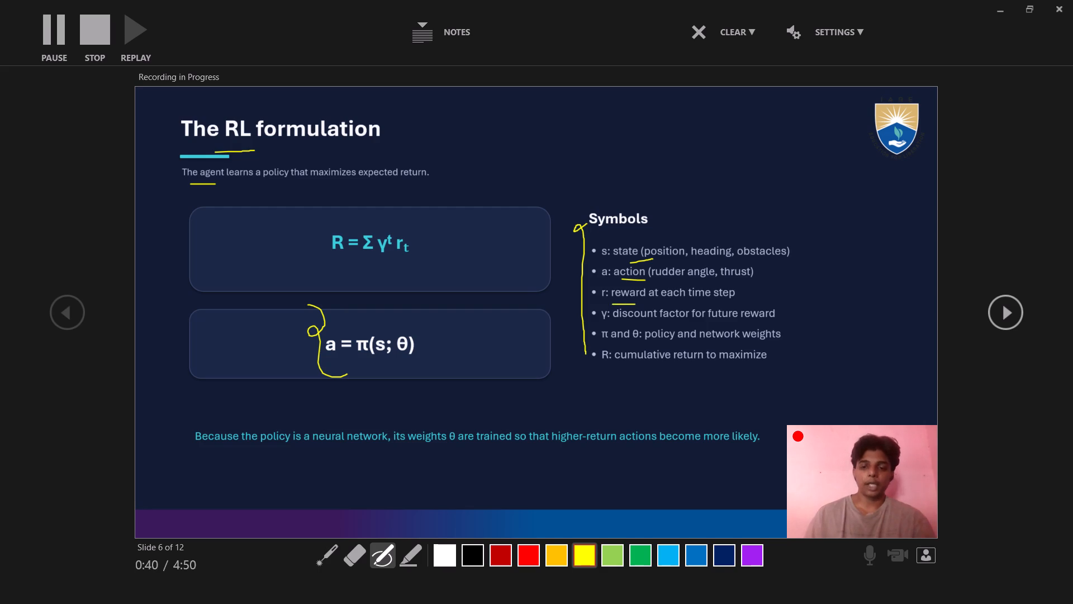
{"action": "left_click", "coordinate": [615, 343]}
{"action": "left_click_drag", "start_coordinate": [615, 343], "coordinate": [632, 343]}
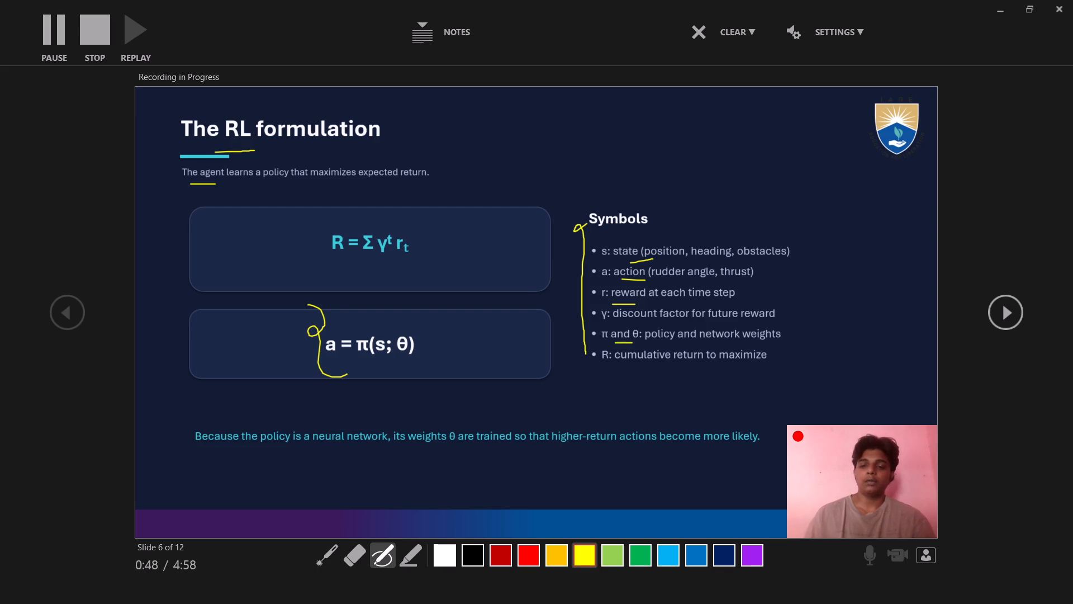
{"action": "left_click_drag", "start_coordinate": [602, 369], "coordinate": [619, 367]}
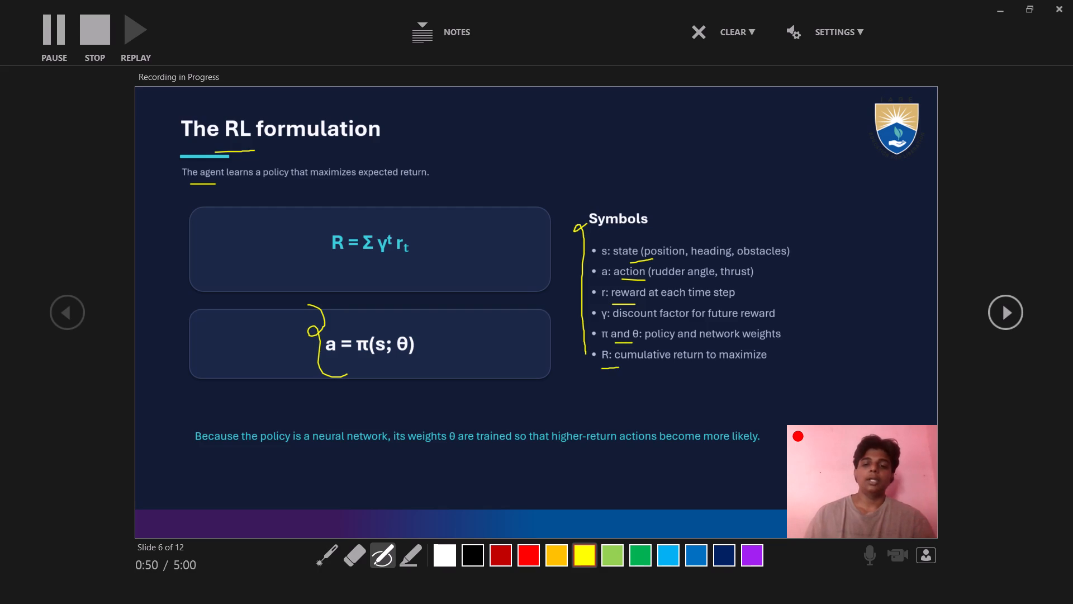
{"action": "left_click_drag", "start_coordinate": [619, 367], "coordinate": [758, 362]}
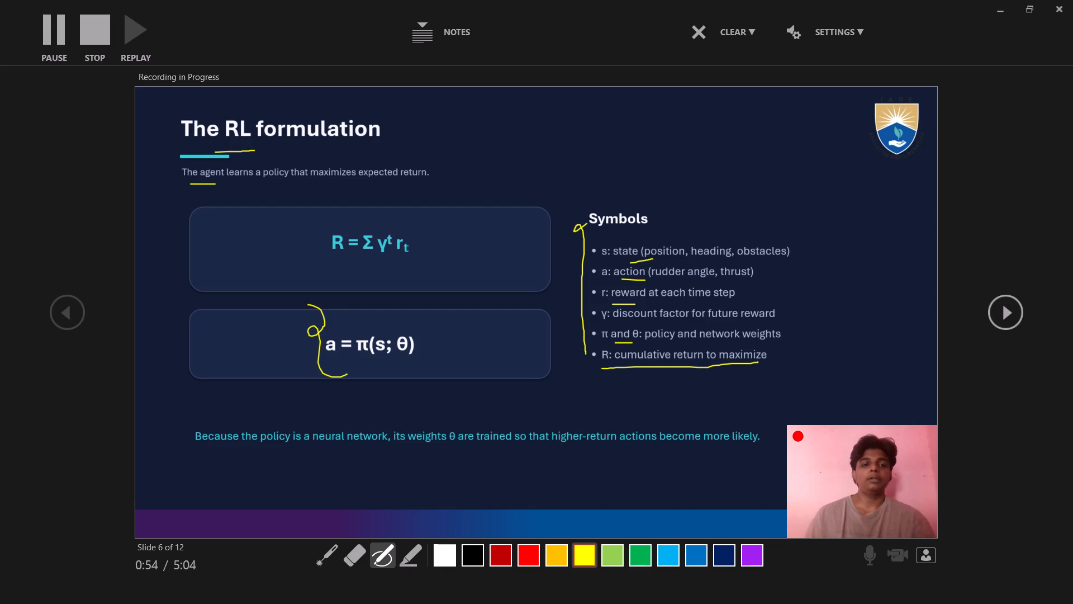
{"action": "left_click_drag", "start_coordinate": [301, 173], "coordinate": [333, 175]}
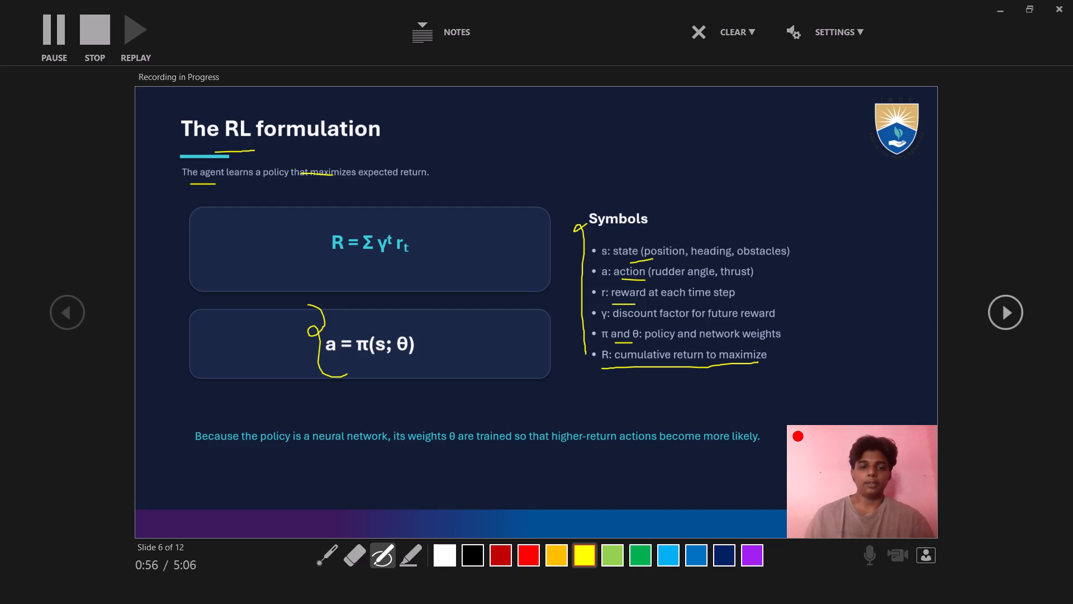
Advance to slide 7 and underline "reward" in the title, the start of the subtitle, and "Reward terms (one step)" in yellow.
{"action": "left_click", "coordinate": [1013, 304]}
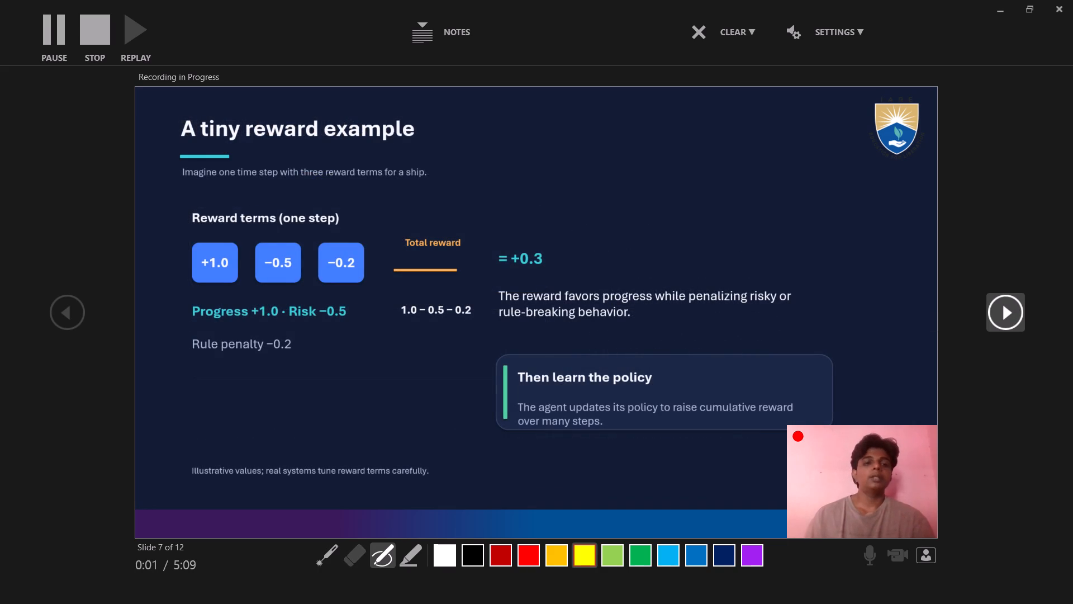
{"action": "left_click_drag", "start_coordinate": [257, 159], "coordinate": [269, 159]}
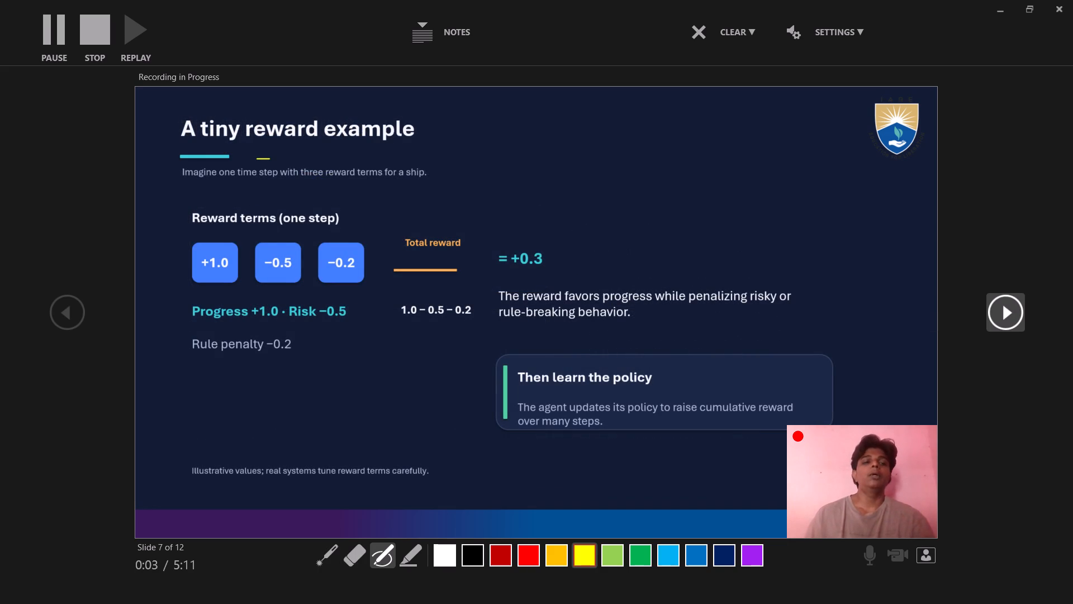
{"action": "left_click_drag", "start_coordinate": [206, 190], "coordinate": [217, 190]}
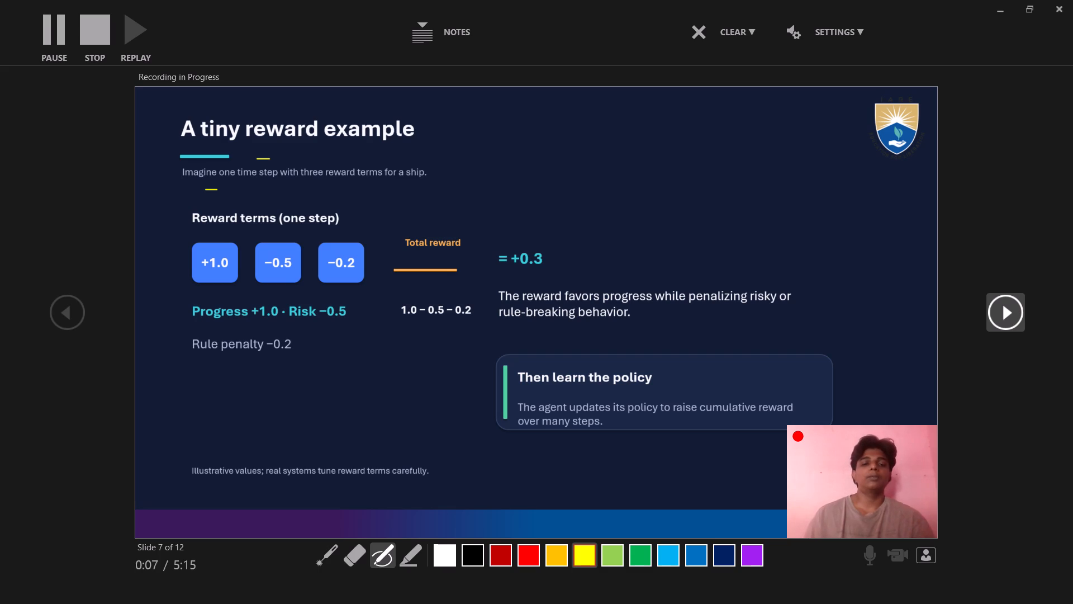
{"action": "left_click_drag", "start_coordinate": [198, 230], "coordinate": [212, 230]}
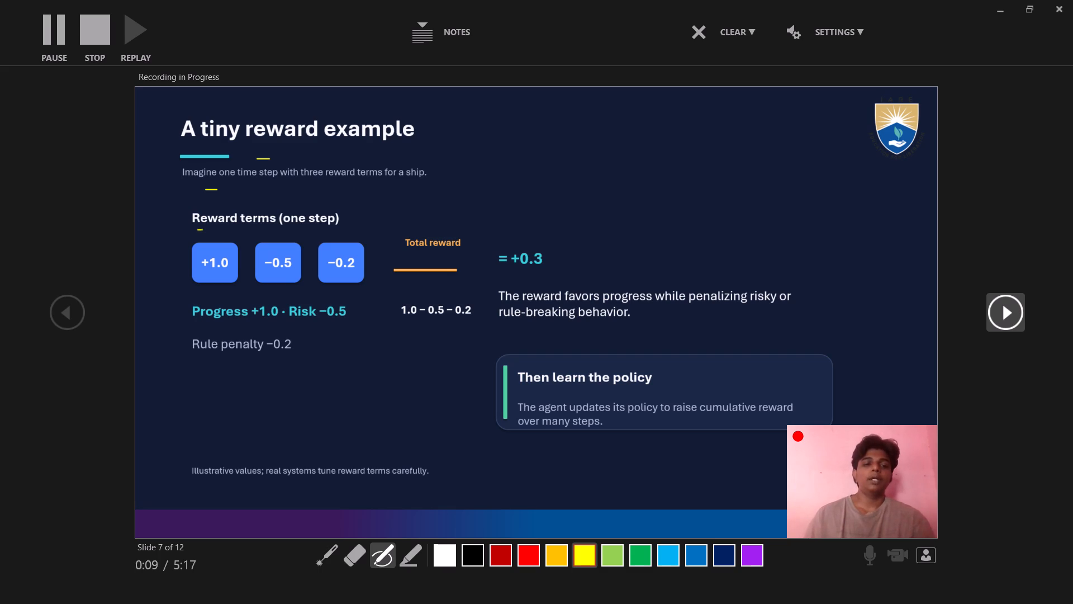
{"action": "left_click_drag", "start_coordinate": [212, 230], "coordinate": [324, 228]}
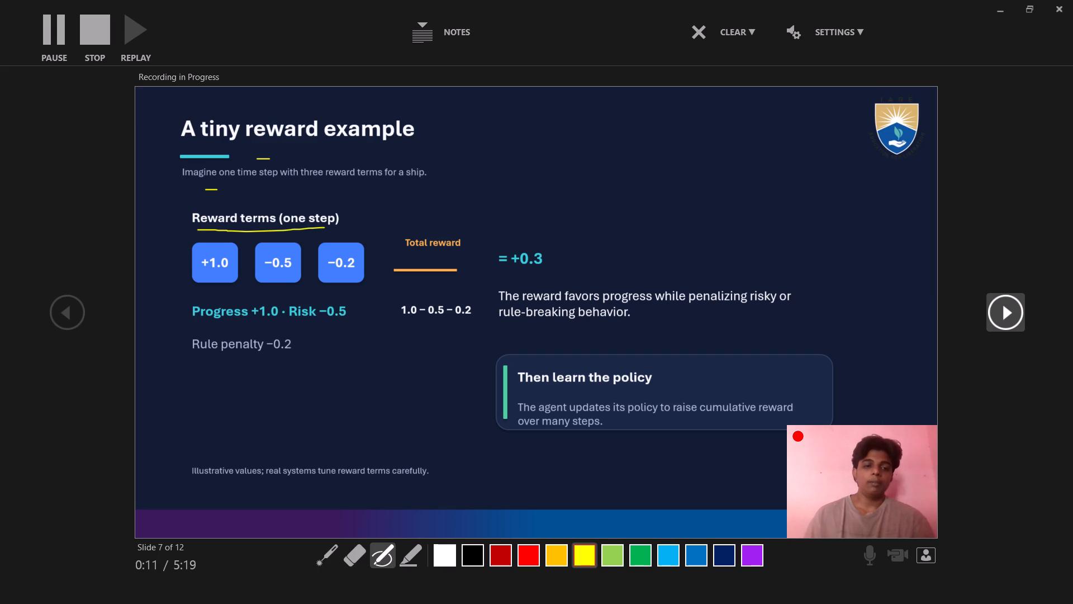
Draw yellow arrows linking the +1.0, −0.5 and −0.2 boxes, and circle the result "= +0.3".
{"action": "left_click_drag", "start_coordinate": [237, 280], "coordinate": [256, 295]}
{"action": "left_click_drag", "start_coordinate": [299, 286], "coordinate": [320, 296]}
{"action": "left_click_drag", "start_coordinate": [551, 239], "coordinate": [496, 273]}
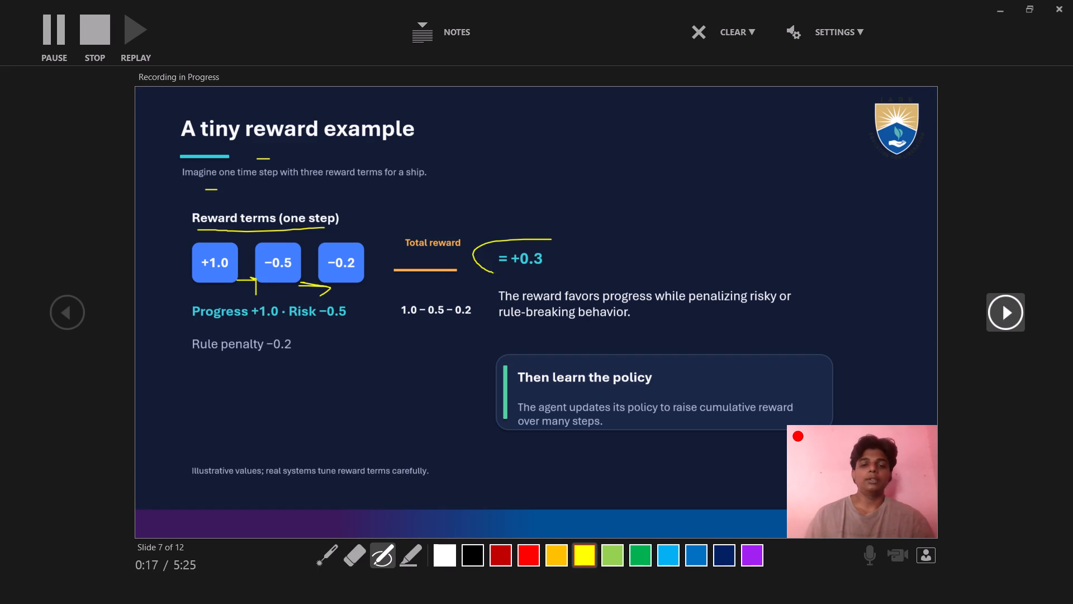
{"action": "left_click_drag", "start_coordinate": [496, 273], "coordinate": [505, 240]}
Mark Progress "+1.0", underline "Risk −0.5", circle "1.0 − 0.5 − 0.2", and add an underline beneath "= +0.3" in yellow.
{"action": "left_click", "coordinate": [258, 309]}
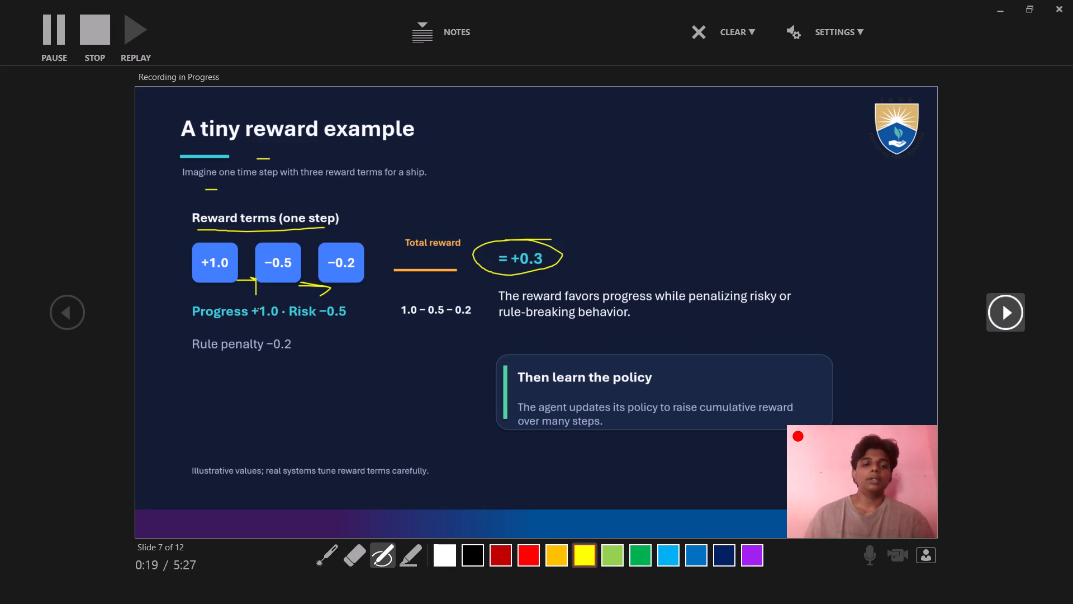
{"action": "left_click_drag", "start_coordinate": [258, 309], "coordinate": [287, 309]}
{"action": "double_click", "coordinate": [287, 309]}
{"action": "left_click_drag", "start_coordinate": [305, 329], "coordinate": [349, 329]}
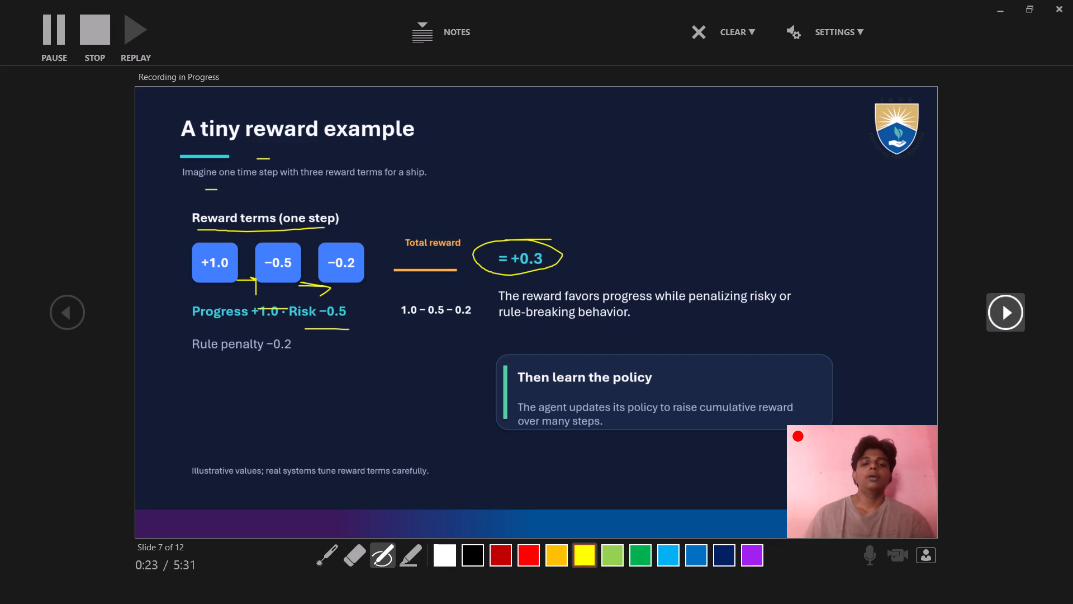
{"action": "left_click", "coordinate": [415, 324]}
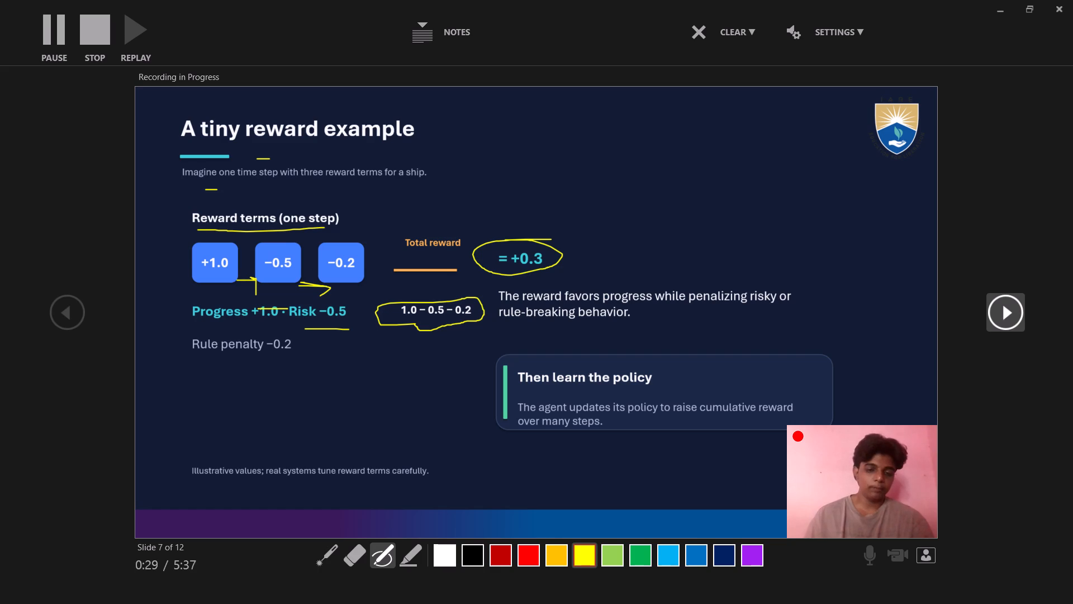
{"action": "left_click_drag", "start_coordinate": [563, 273], "coordinate": [532, 275]}
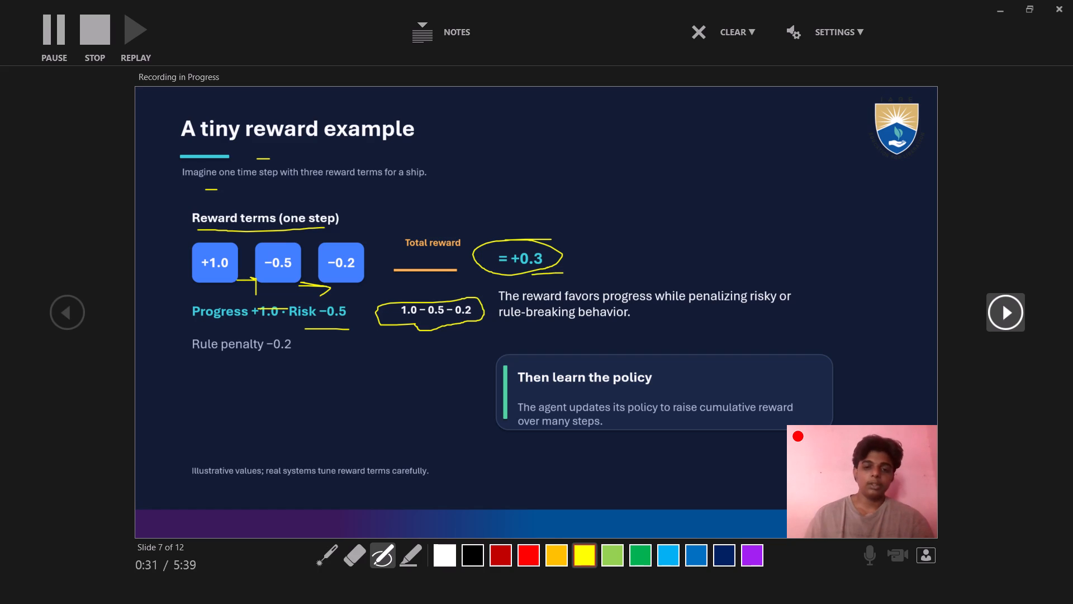
Bracket the "reward favors progress" sentence, underline "Rule penalty", and mark "Then" in the policy box and "Imagine" in the subtitle in yellow.
{"action": "left_click_drag", "start_coordinate": [495, 288], "coordinate": [496, 322]}
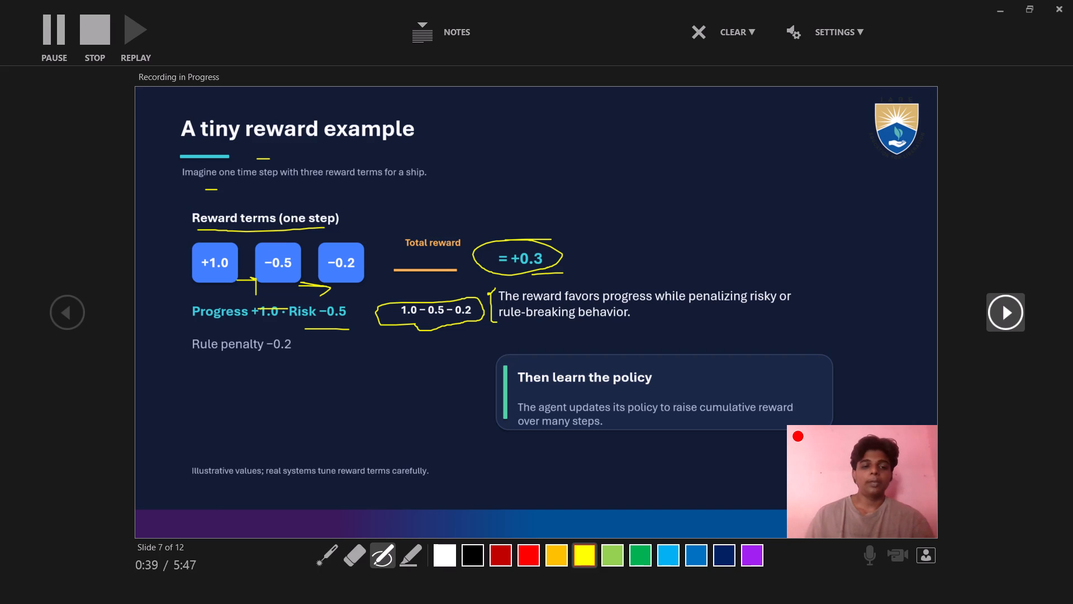
{"action": "left_click_drag", "start_coordinate": [181, 359], "coordinate": [260, 359]}
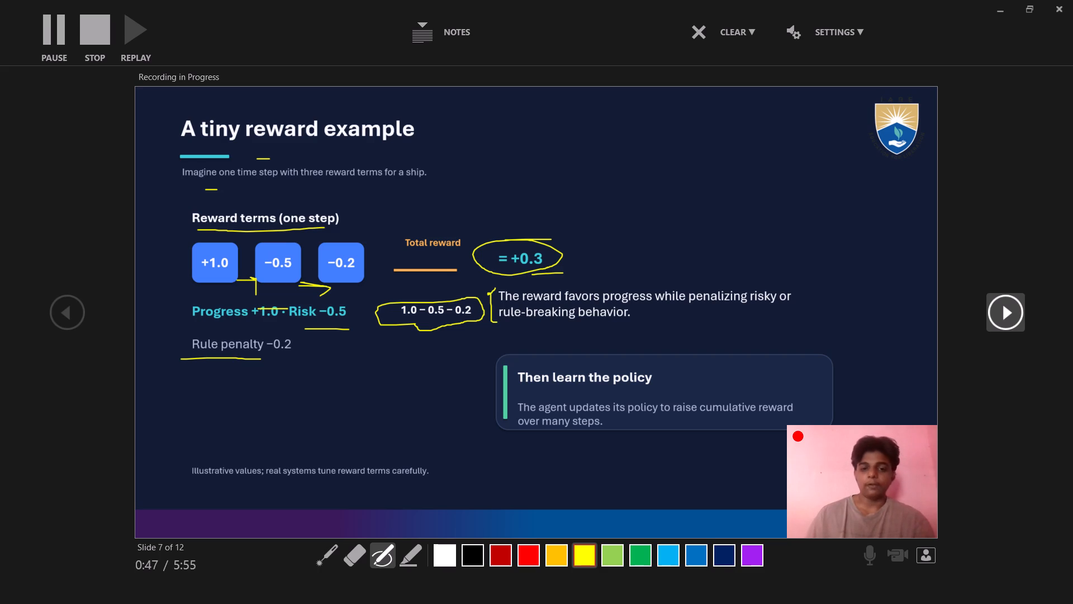
{"action": "left_click", "coordinate": [526, 383]}
{"action": "left_click_drag", "start_coordinate": [526, 383], "coordinate": [557, 380]}
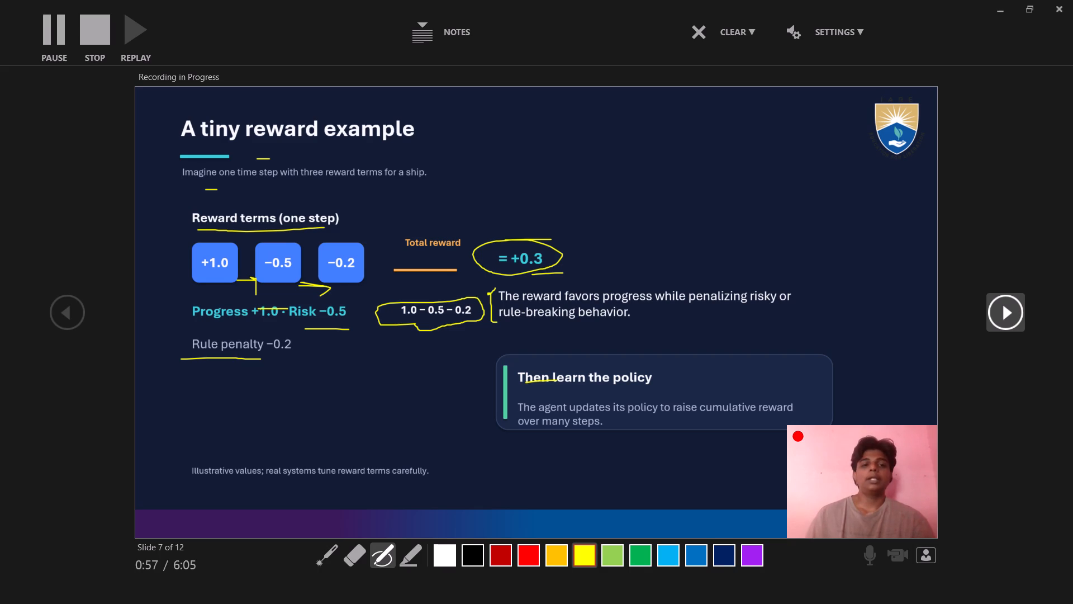
{"action": "triple_click", "coordinate": [193, 181]}
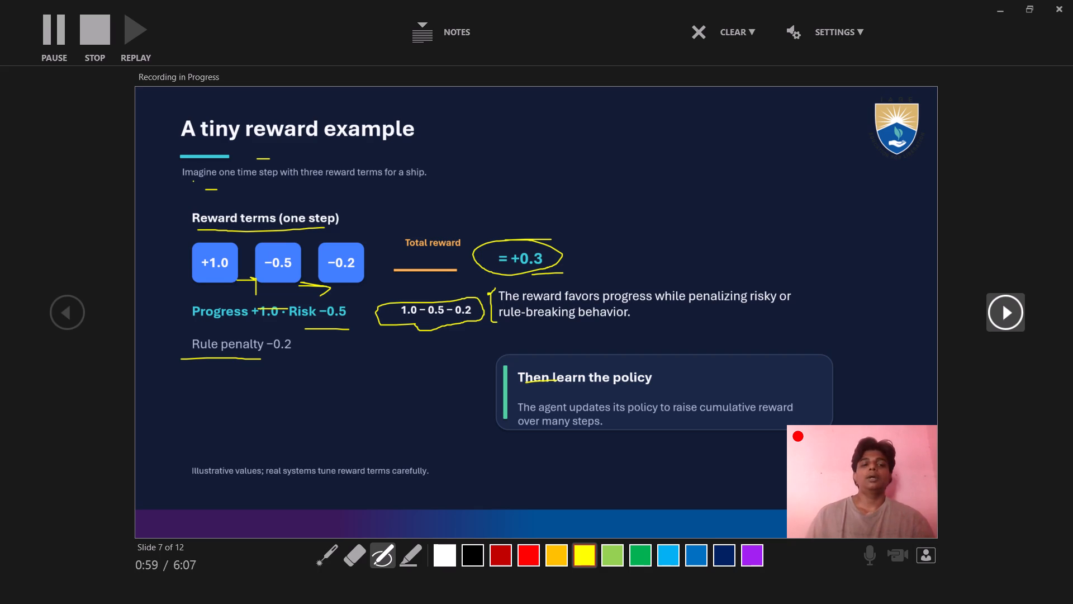
{"action": "left_click", "coordinate": [193, 181]}
{"action": "left_click_drag", "start_coordinate": [193, 181], "coordinate": [209, 182]}
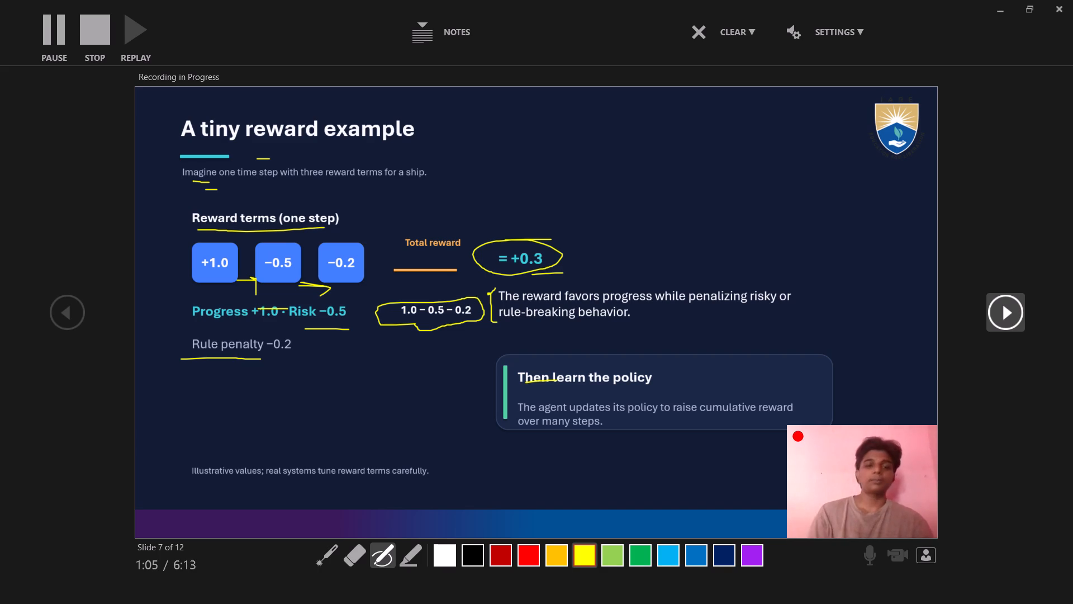
Advance to slide 8, pause the recording briefly and resume it.
{"action": "left_click", "coordinate": [1005, 303]}
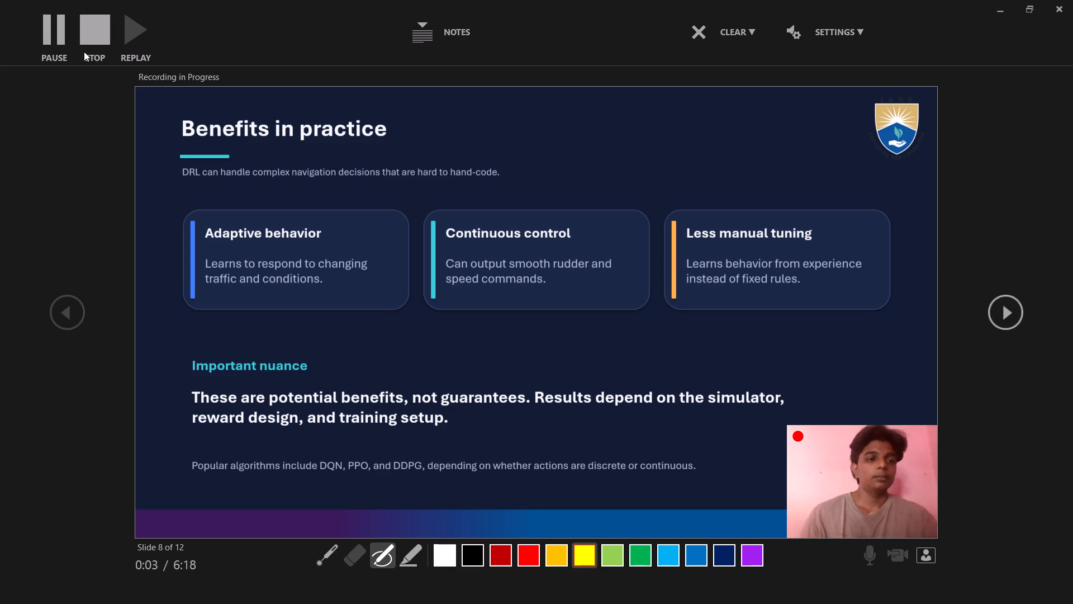
{"action": "left_click", "coordinate": [51, 36]}
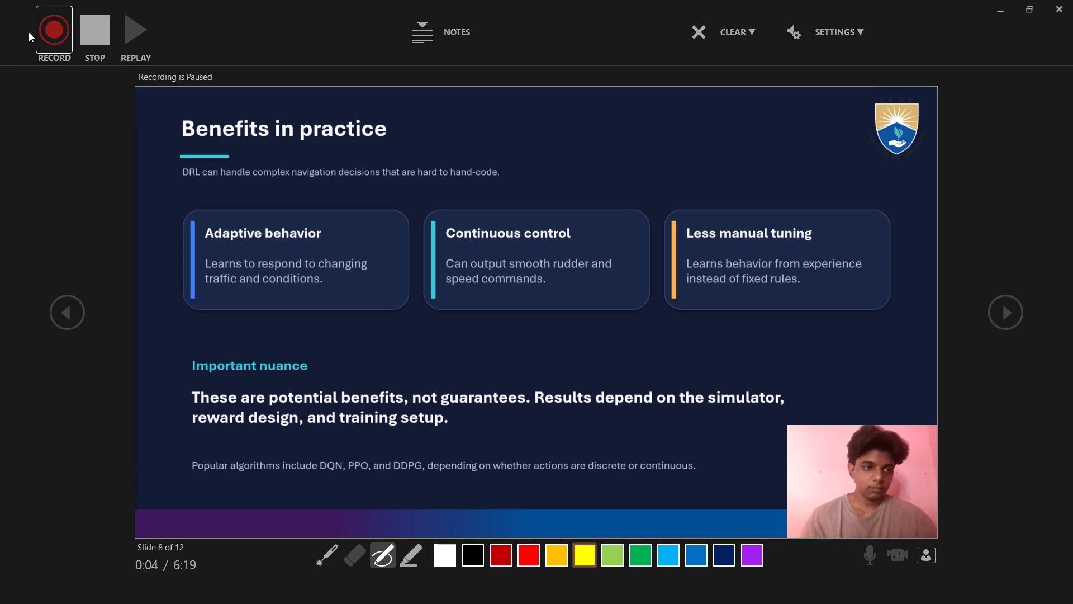
{"action": "left_click", "coordinate": [46, 35]}
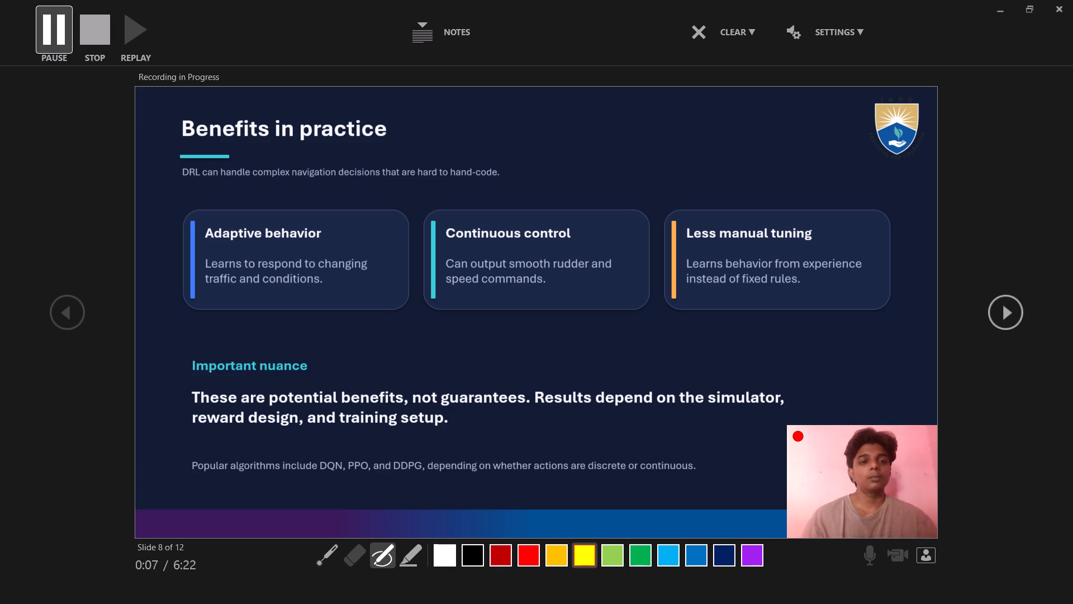
Underline "can handle" in slide 8's subtitle, and mark the Adaptive behavior heading and bracket its description in yellow.
{"action": "left_click_drag", "start_coordinate": [210, 181], "coordinate": [265, 181]}
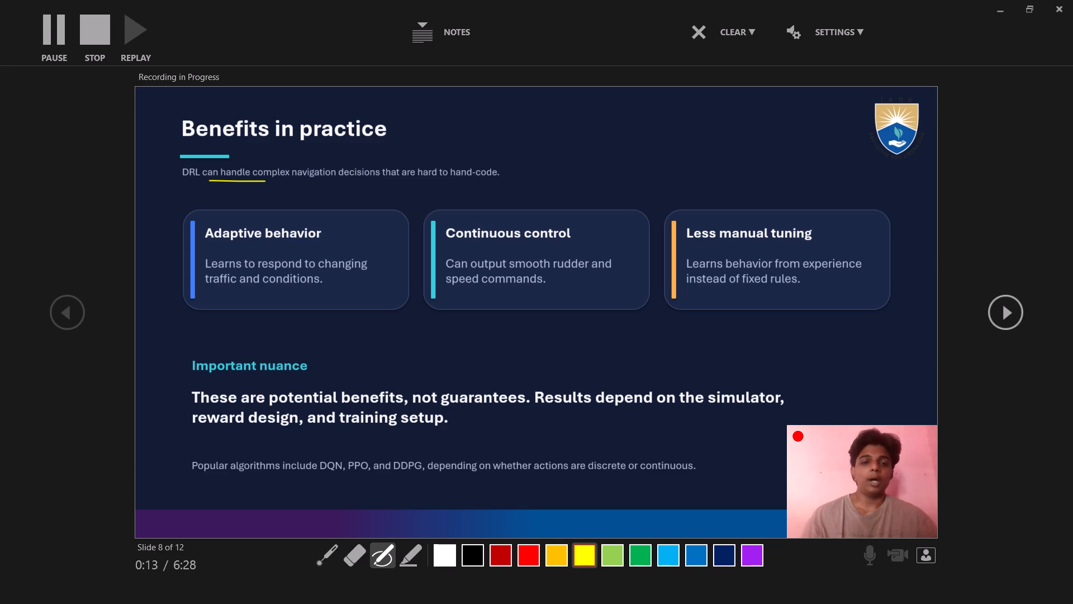
{"action": "left_click_drag", "start_coordinate": [219, 228], "coordinate": [204, 230]}
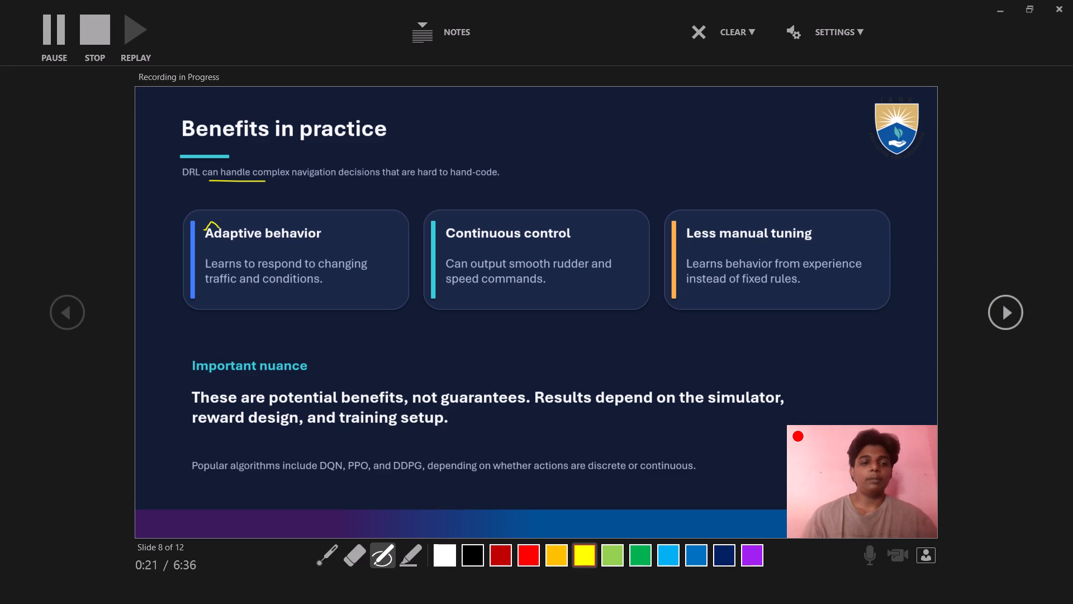
{"action": "left_click_drag", "start_coordinate": [200, 254], "coordinate": [202, 265]}
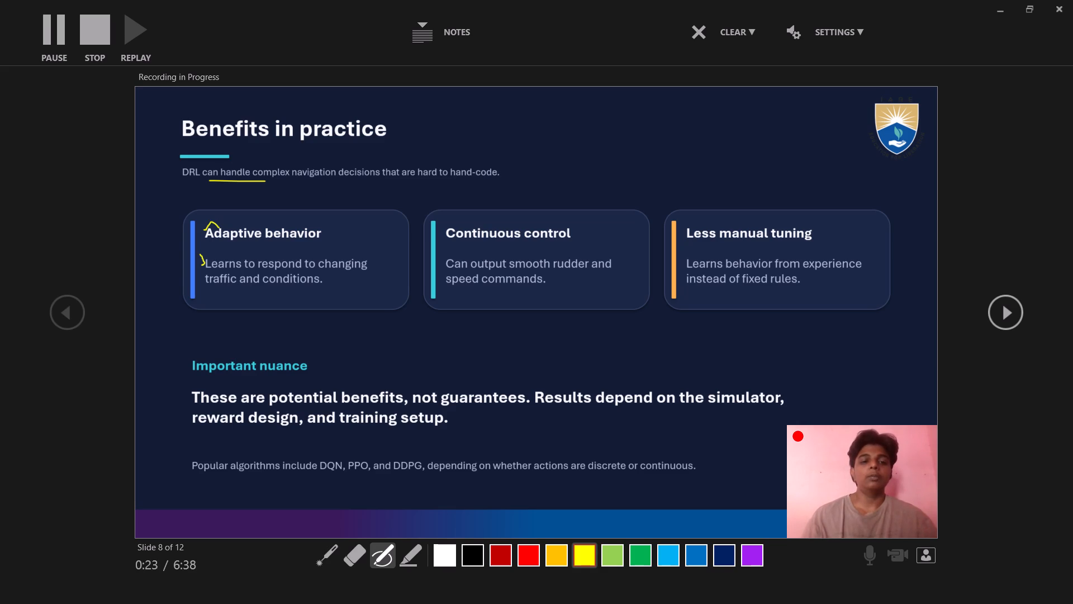
{"action": "left_click_drag", "start_coordinate": [202, 265], "coordinate": [203, 292]}
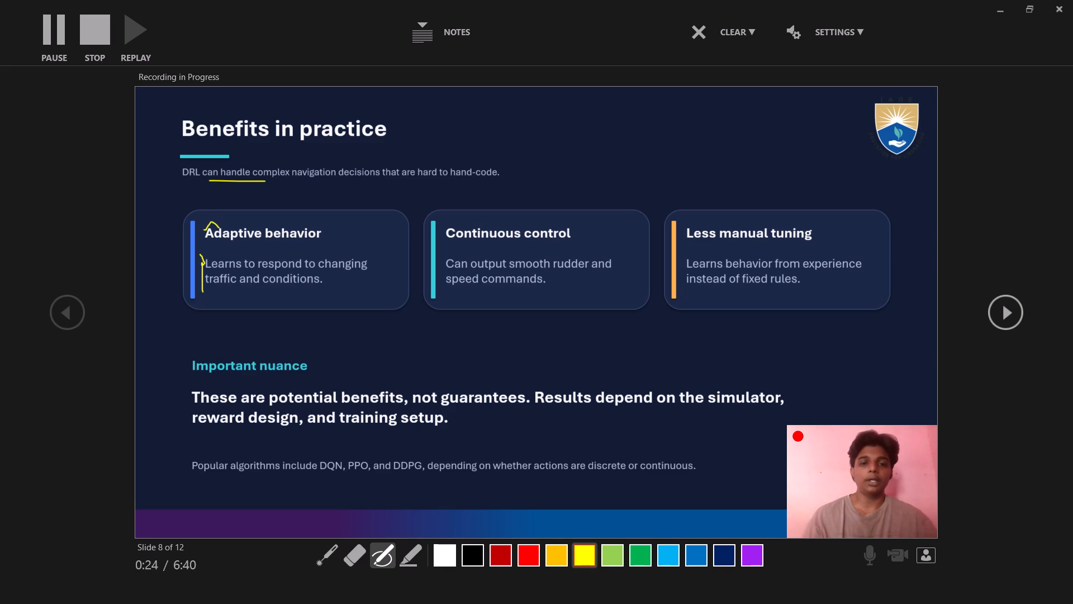
Underline the Continuous control and Less manual tuning headings and bracket the description below each one in yellow.
{"action": "left_click_drag", "start_coordinate": [458, 249], "coordinate": [494, 247]}
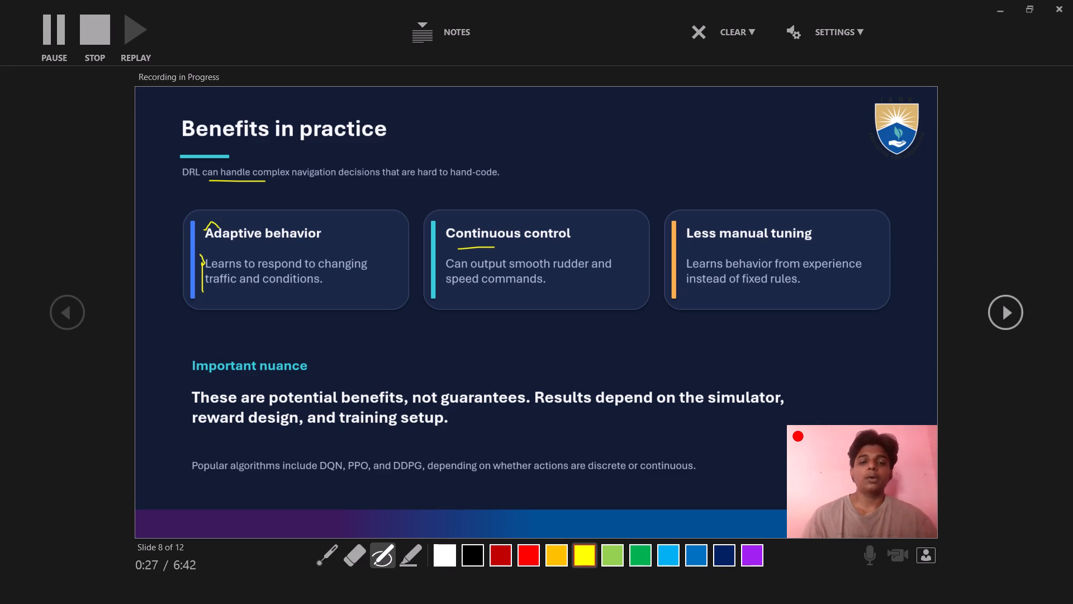
{"action": "left_click_drag", "start_coordinate": [447, 253], "coordinate": [441, 257]}
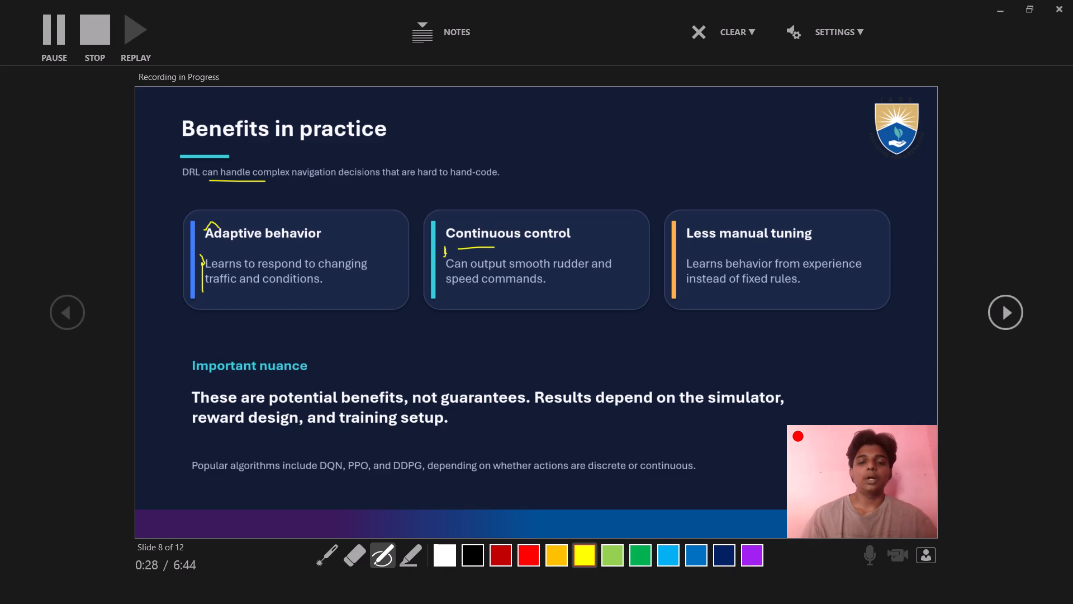
{"action": "left_click_drag", "start_coordinate": [441, 257], "coordinate": [447, 289]}
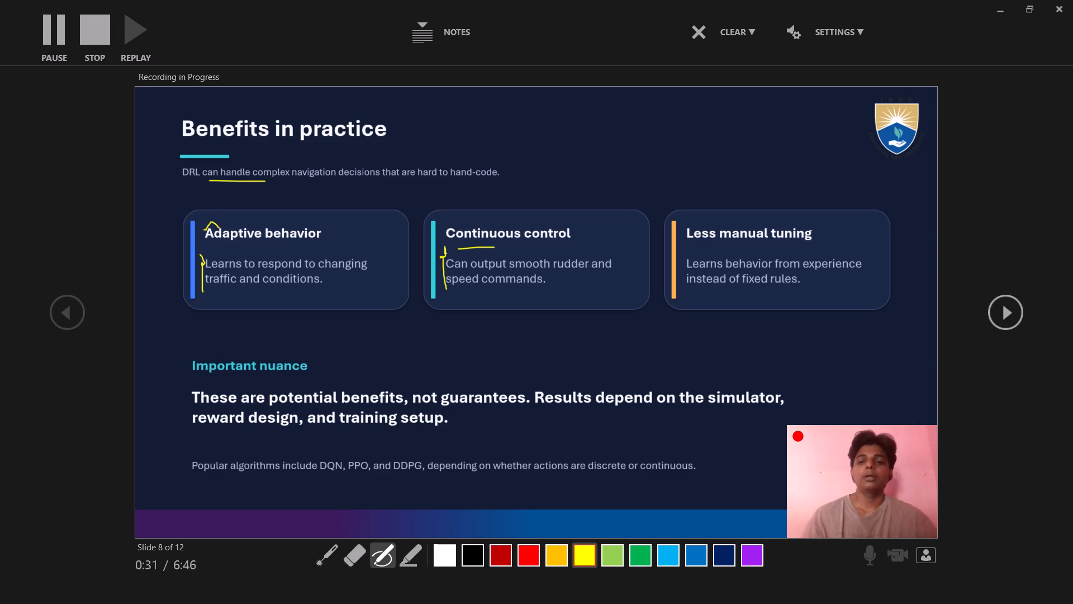
{"action": "left_click_drag", "start_coordinate": [701, 249], "coordinate": [748, 246]}
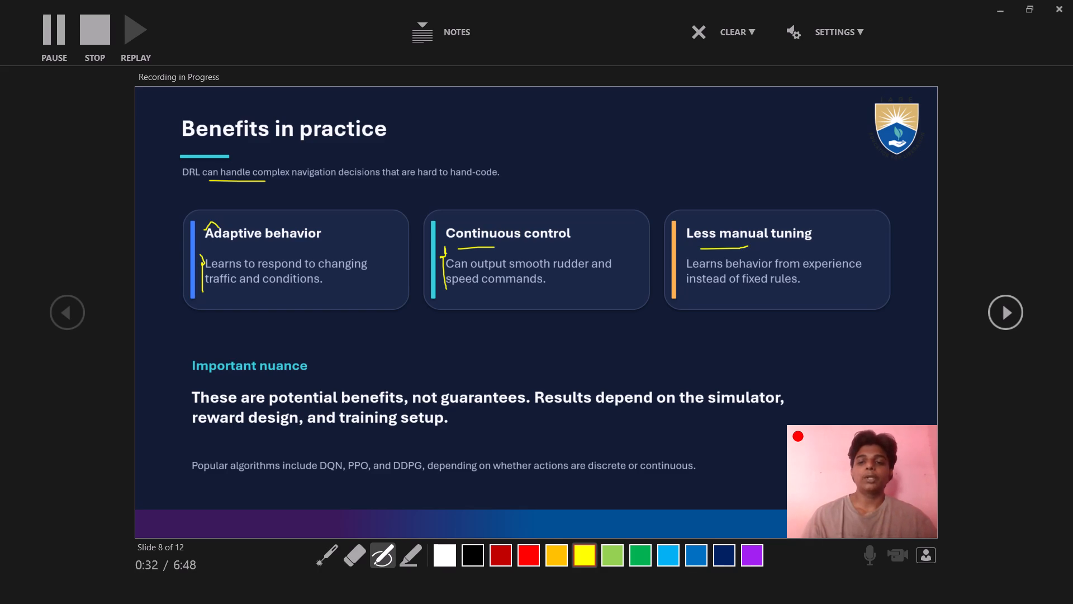
{"action": "left_click_drag", "start_coordinate": [692, 253], "coordinate": [687, 251]}
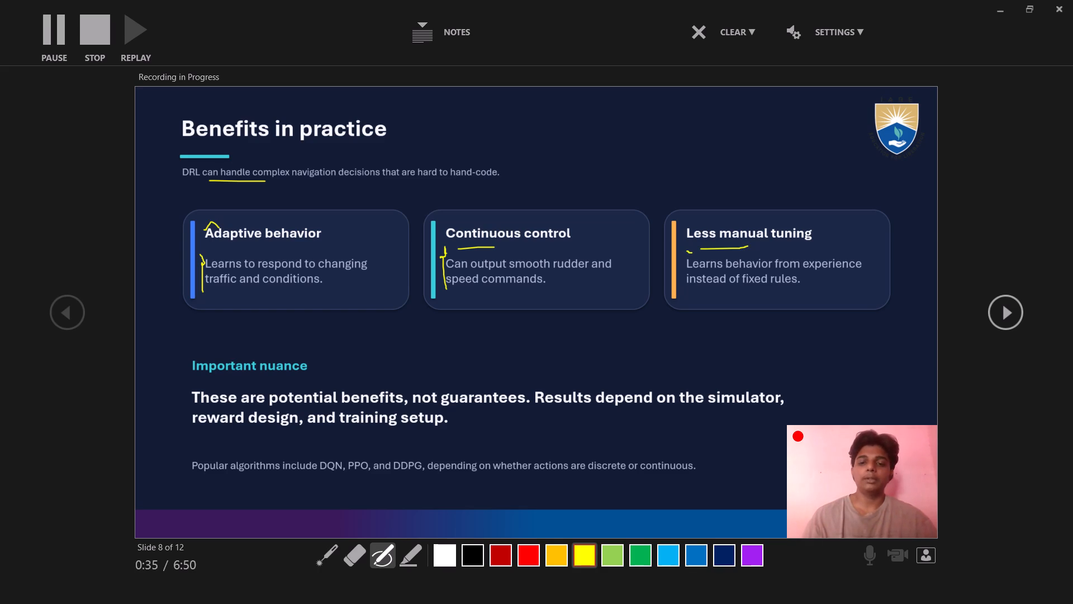
{"action": "left_click_drag", "start_coordinate": [687, 251], "coordinate": [684, 295]}
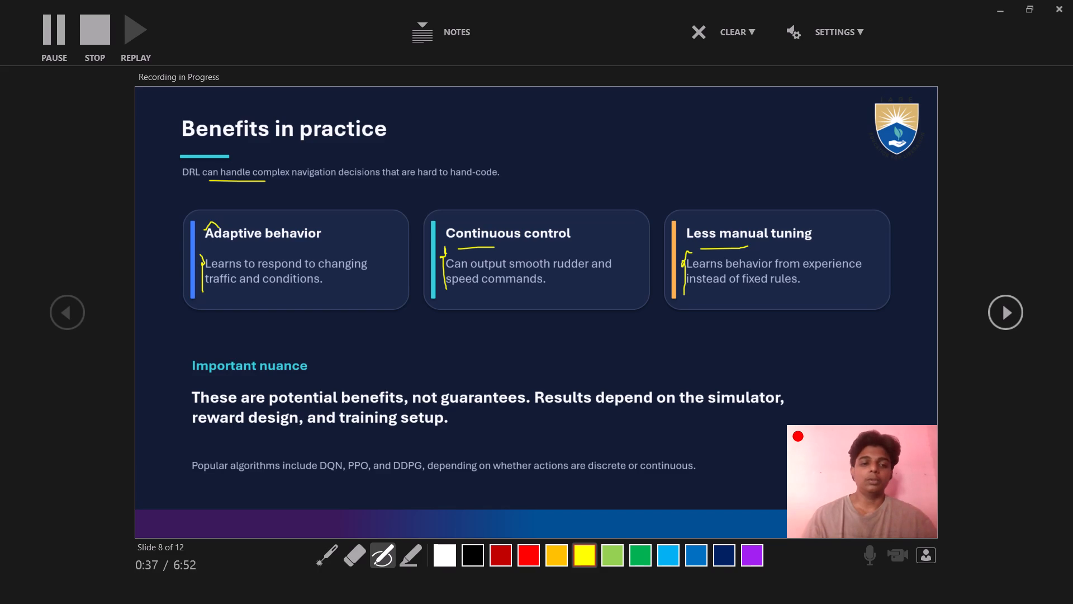
Underline "Important", "These", "Popular", the "Benefits" title word and "DRL" in yellow, and add a second underline to "Continuous".
{"action": "left_click_drag", "start_coordinate": [211, 377], "coordinate": [259, 375]}
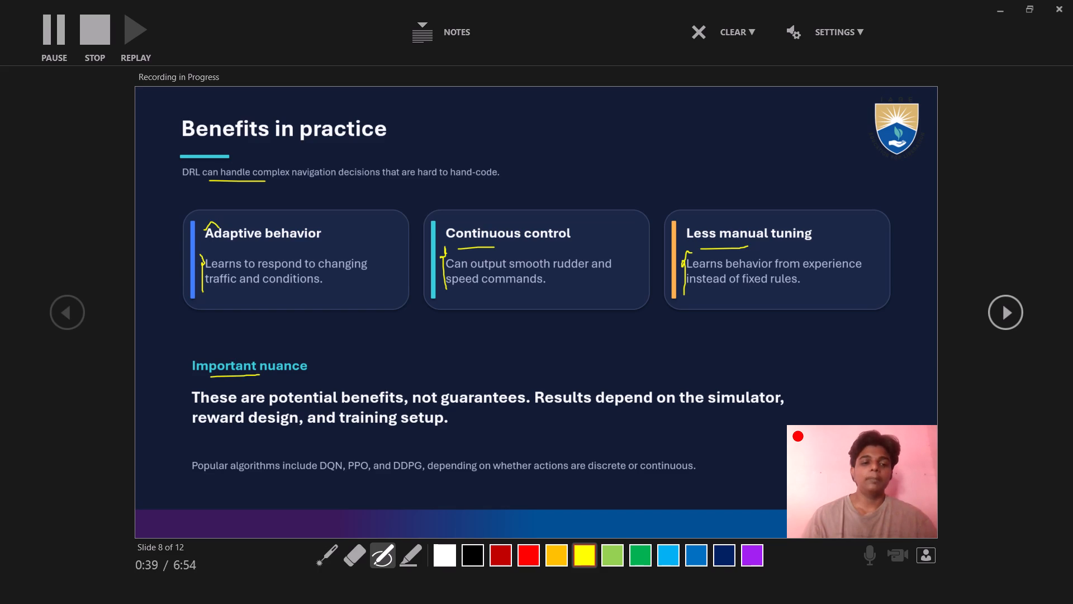
{"action": "left_click_drag", "start_coordinate": [217, 410], "coordinate": [232, 410]}
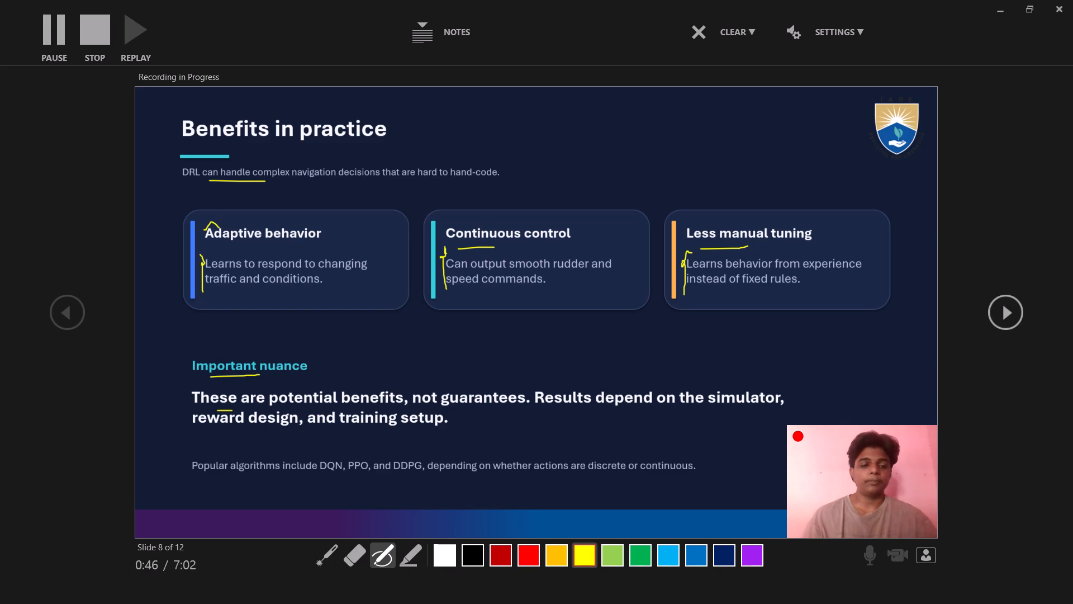
{"action": "left_click_drag", "start_coordinate": [192, 475], "coordinate": [222, 475]}
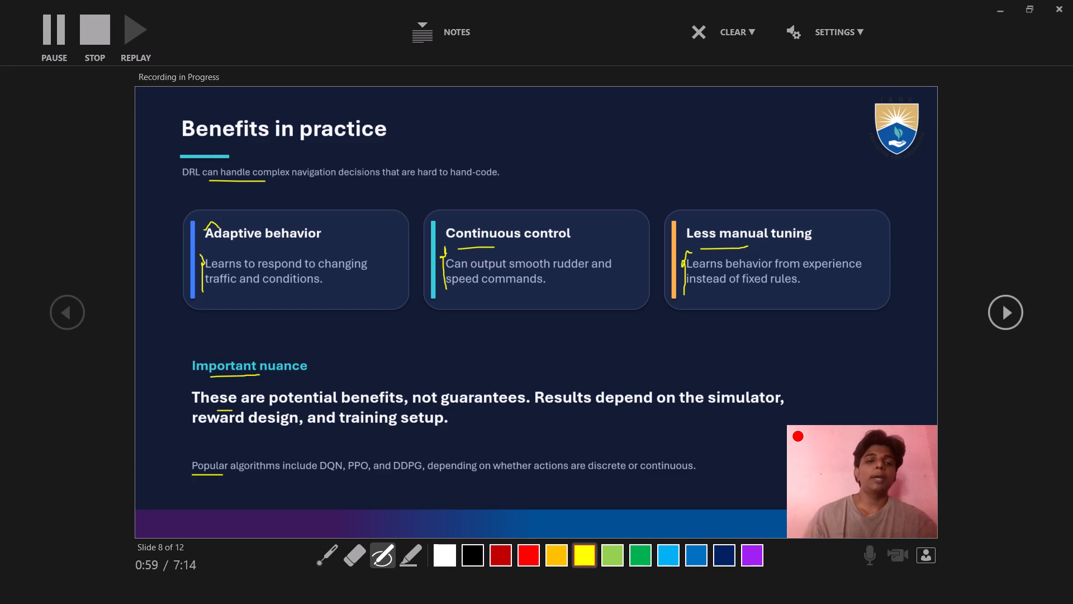
{"action": "left_click_drag", "start_coordinate": [192, 154], "coordinate": [217, 154]}
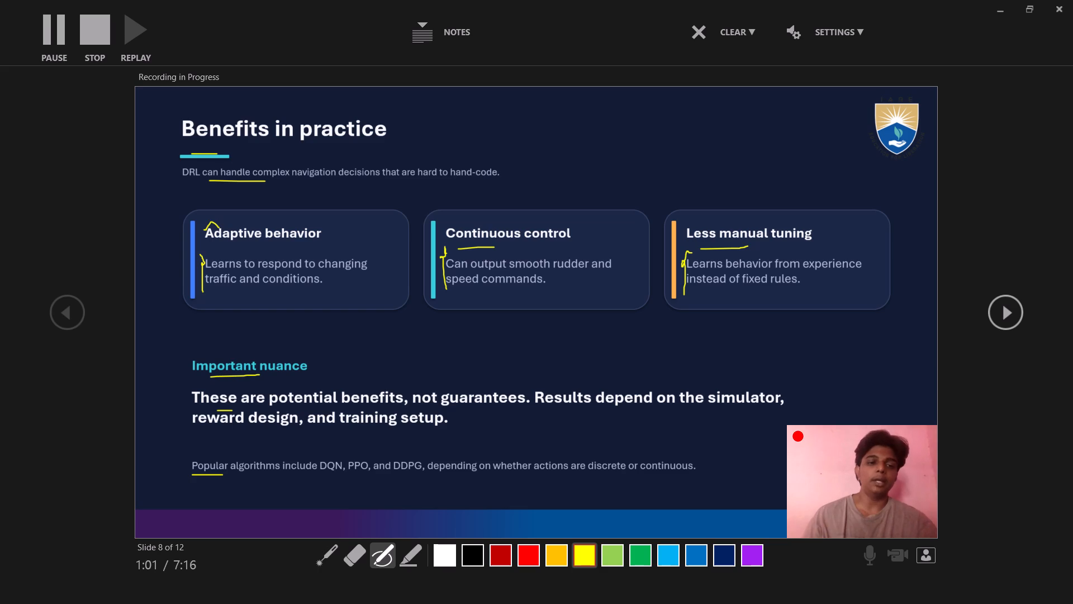
{"action": "left_click_drag", "start_coordinate": [196, 184], "coordinate": [214, 185]}
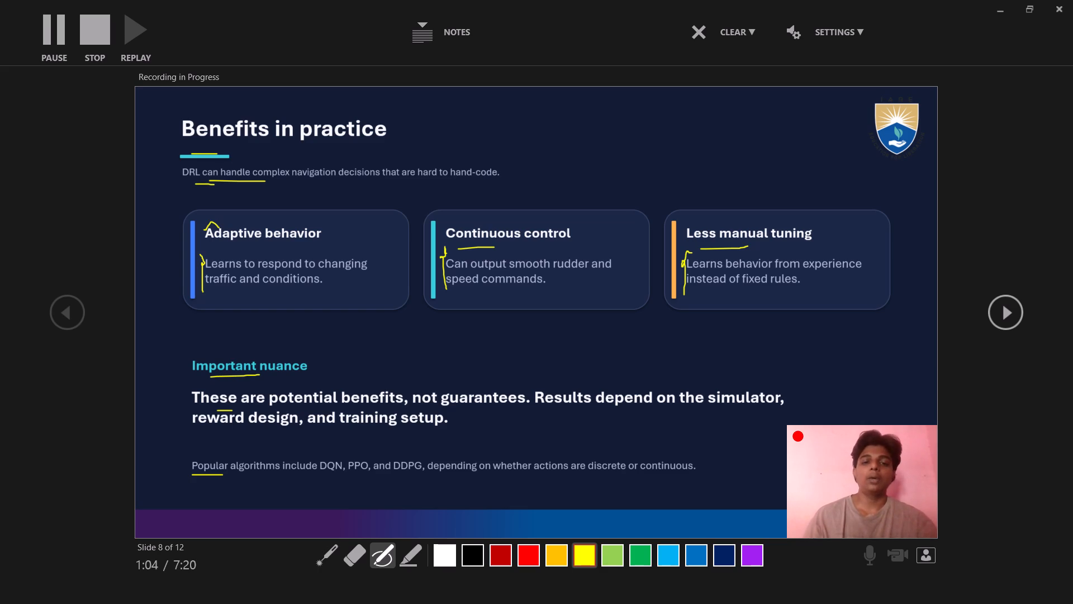
{"action": "left_click_drag", "start_coordinate": [440, 239], "coordinate": [485, 239]}
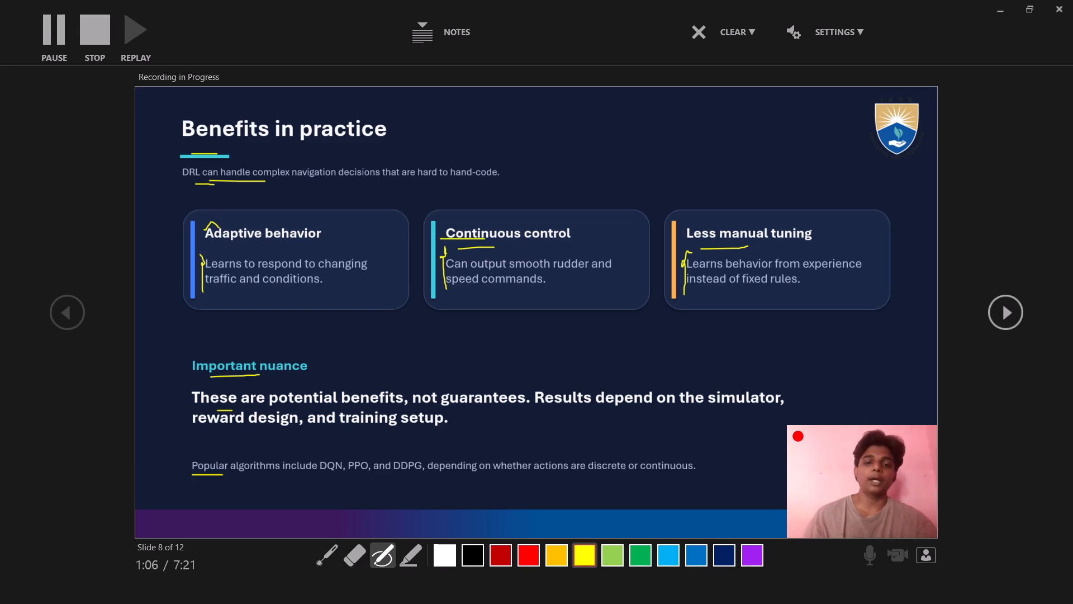
Advance to slide 9, underline "Training" in the title and "agent" in the subtitle, and tick and underline the "Produces consistent actions" bullet in yellow.
{"action": "left_click", "coordinate": [1005, 305]}
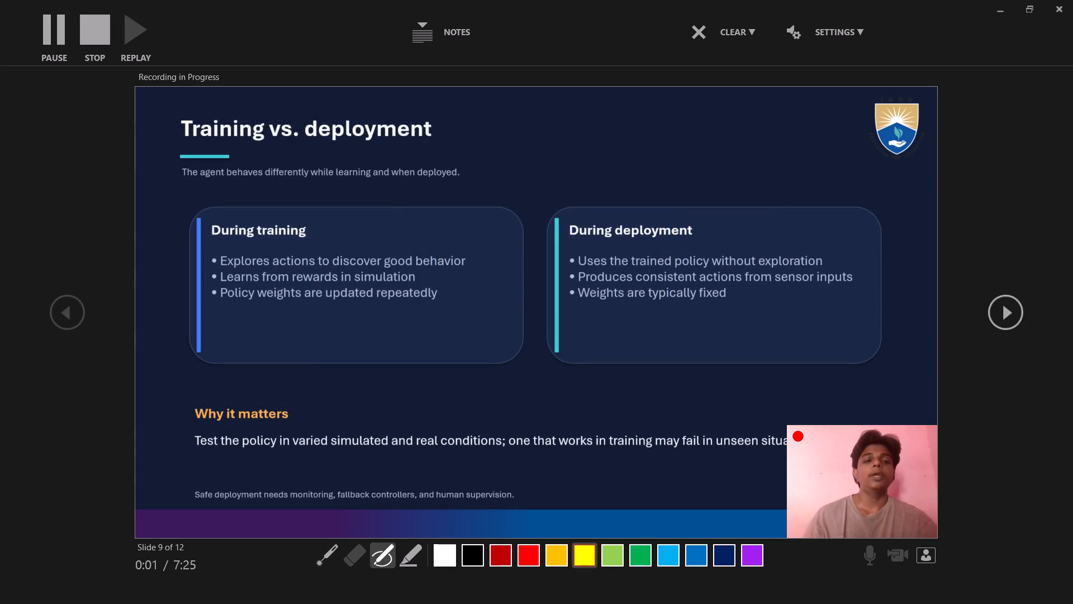
{"action": "left_click_drag", "start_coordinate": [235, 148], "coordinate": [248, 148]}
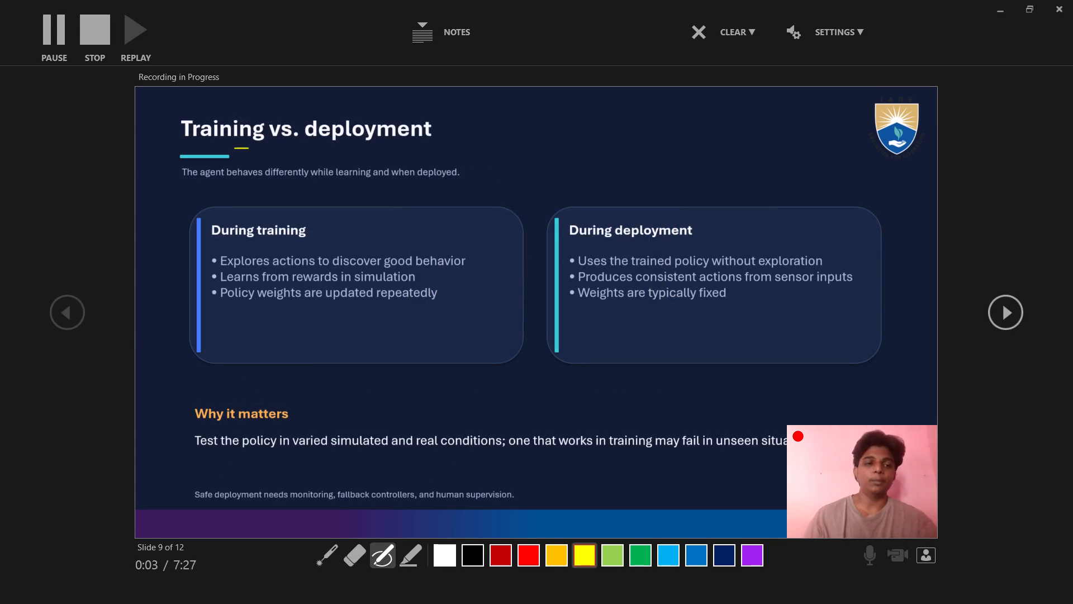
{"action": "left_click_drag", "start_coordinate": [204, 182], "coordinate": [216, 182]}
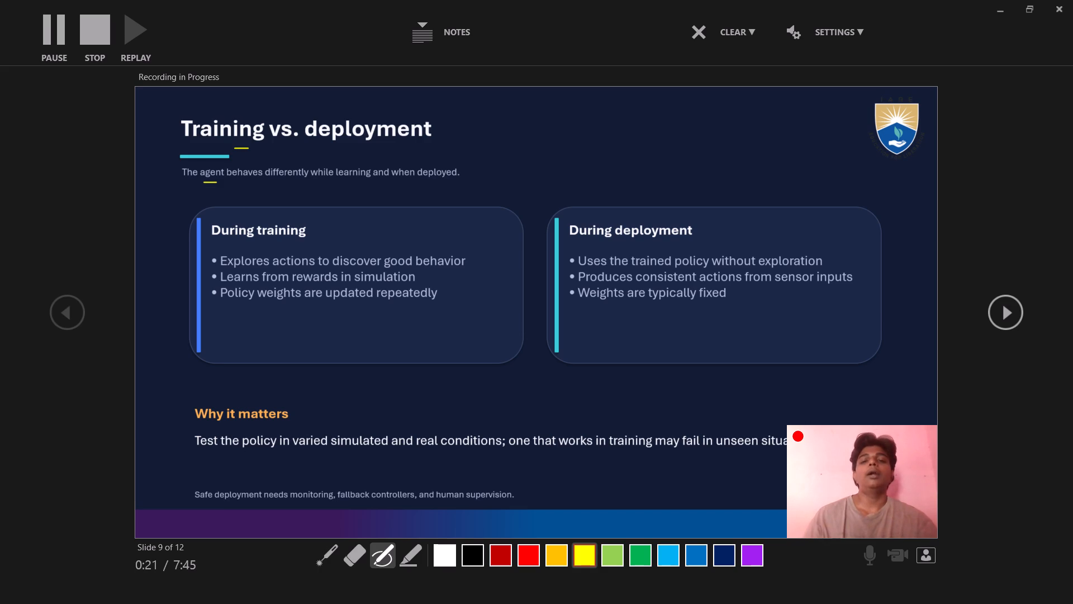
{"action": "left_click_drag", "start_coordinate": [570, 277], "coordinate": [581, 271]}
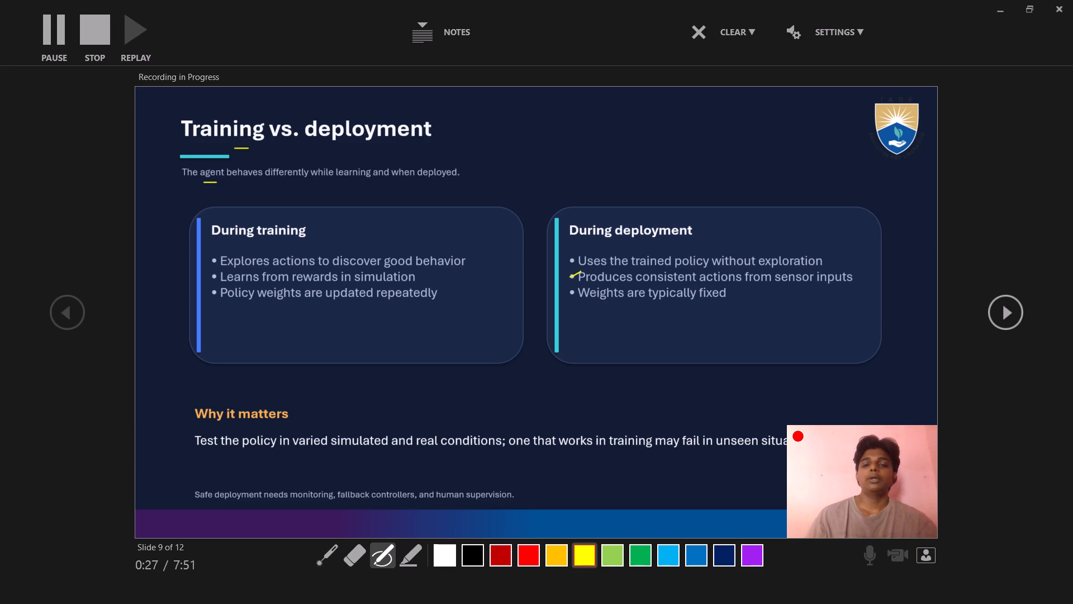
{"action": "left_click_drag", "start_coordinate": [579, 285], "coordinate": [589, 285]}
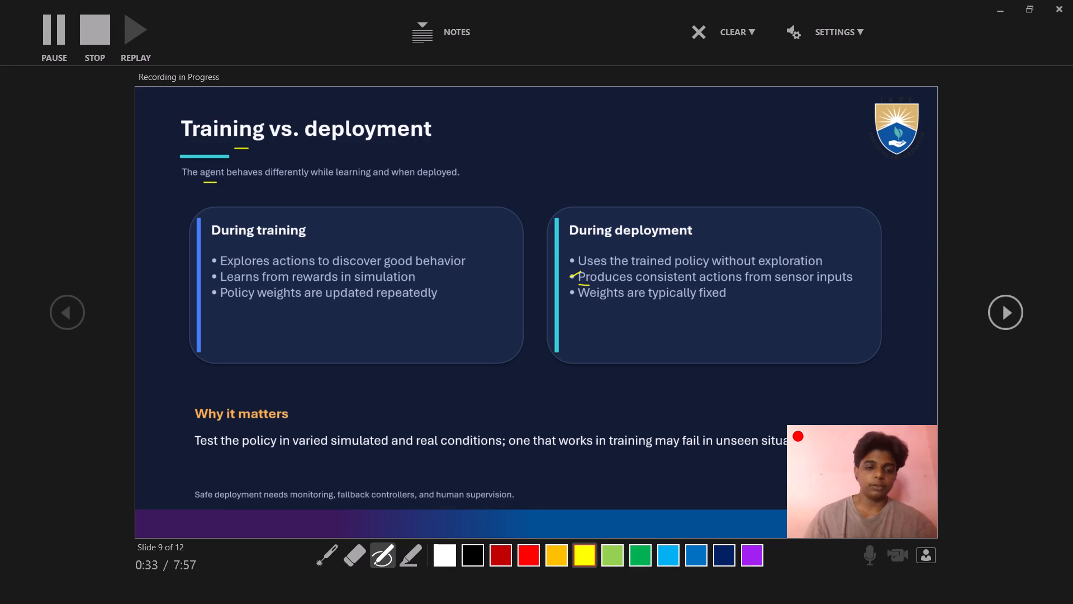
Bracket the Why it matters block and the "Safe deployment" line, and draw a long yellow curve along the slide's left margin from the title downward.
{"action": "left_click_drag", "start_coordinate": [206, 397], "coordinate": [184, 418]}
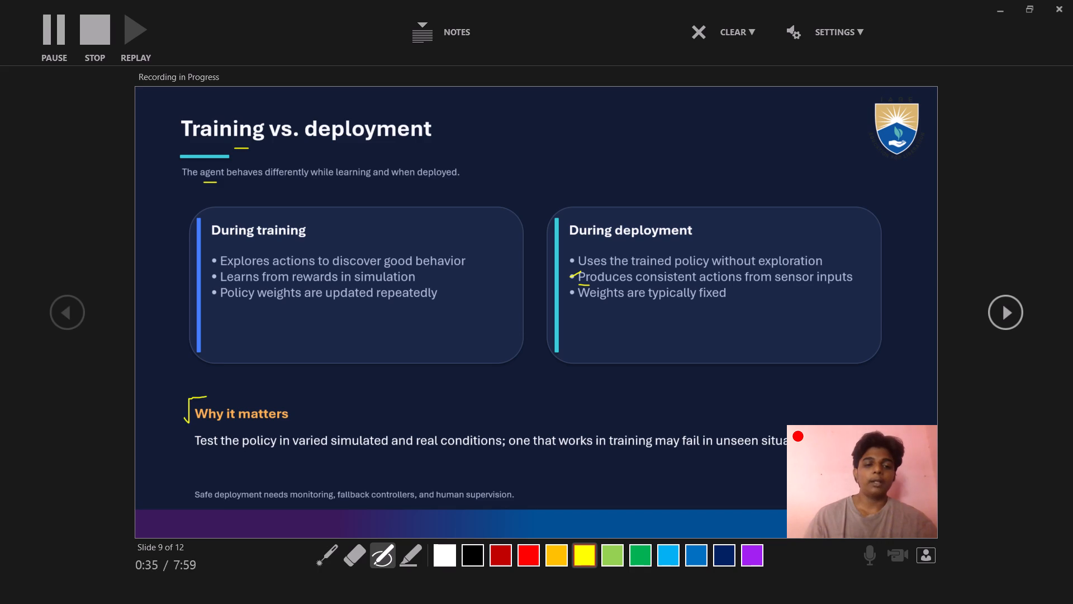
{"action": "left_click_drag", "start_coordinate": [184, 418], "coordinate": [183, 468]}
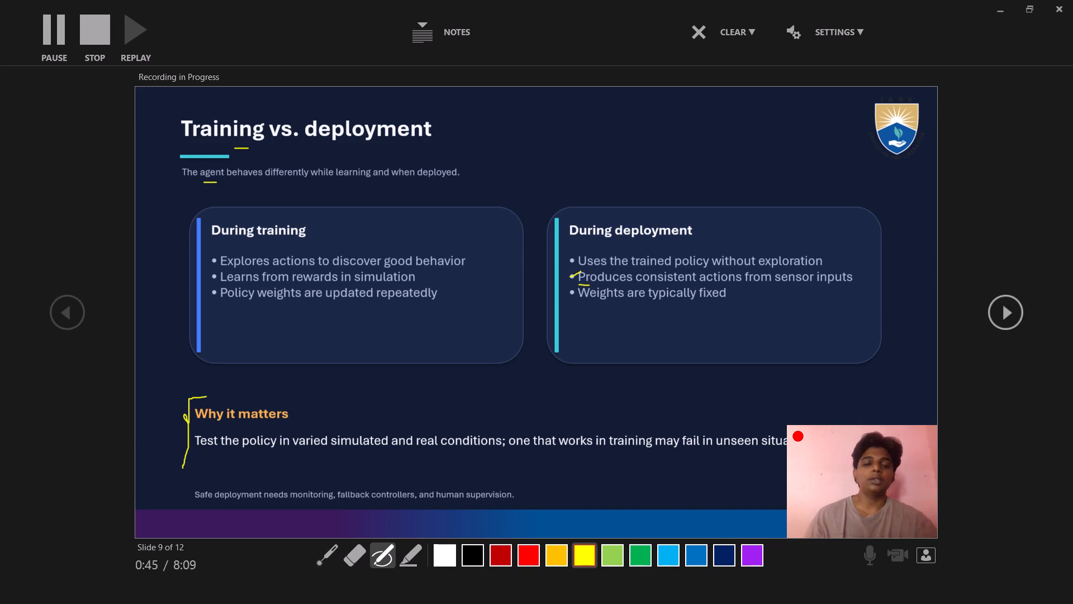
{"action": "left_click_drag", "start_coordinate": [216, 478], "coordinate": [202, 480]}
{"action": "left_click_drag", "start_coordinate": [202, 480], "coordinate": [203, 504]}
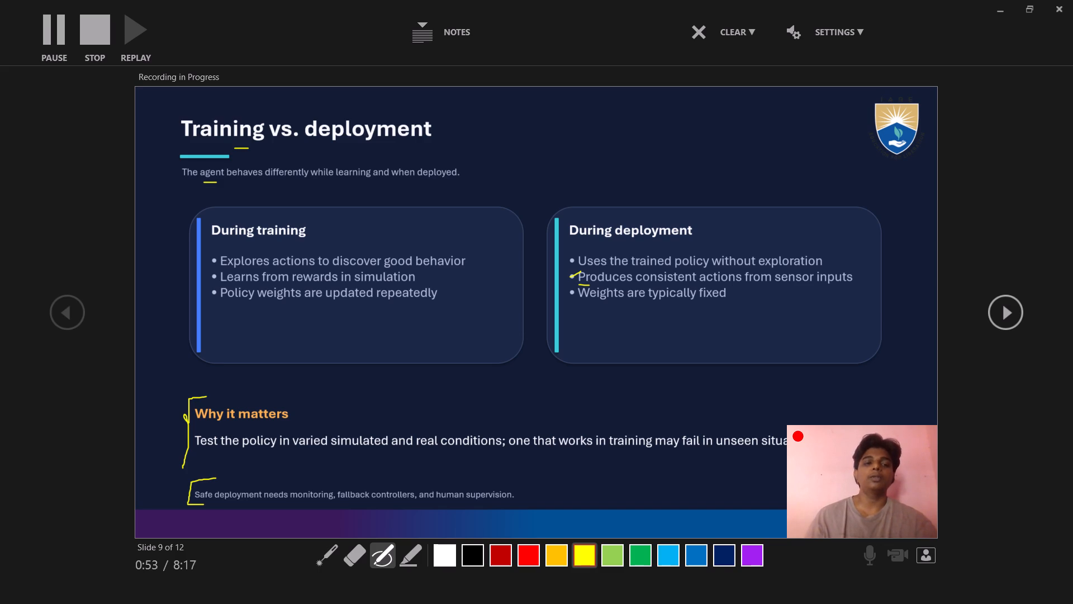
{"action": "left_click_drag", "start_coordinate": [168, 126], "coordinate": [158, 180]}
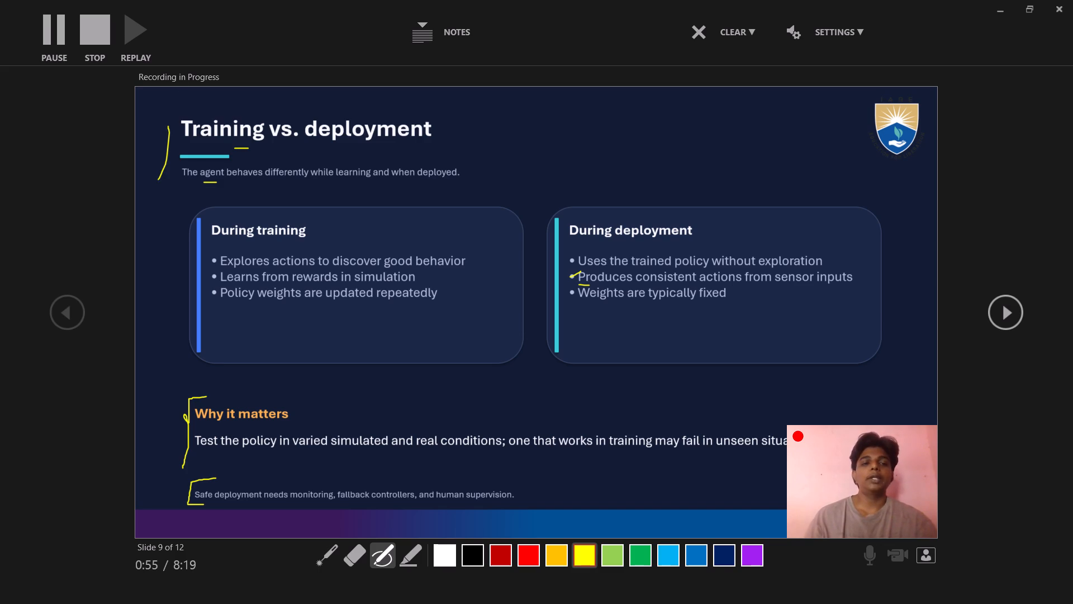
{"action": "left_click_drag", "start_coordinate": [158, 180], "coordinate": [164, 459]}
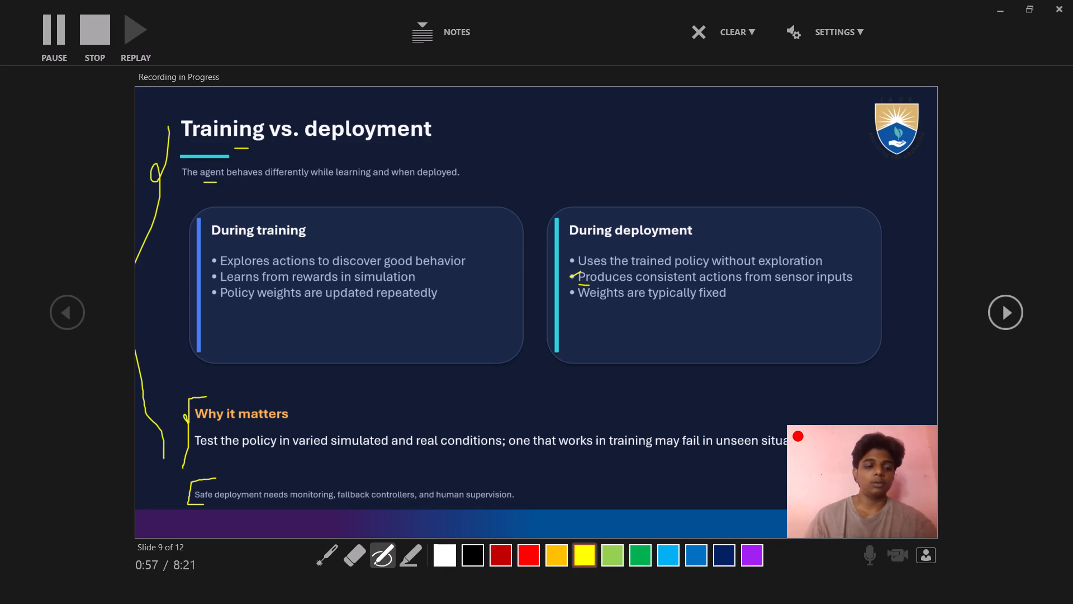
Advance to slide 10 and underline "Limitations", "DRL is promising", "Sim-to-real", "trained" and "Poorly" in yellow.
{"action": "left_click", "coordinate": [1006, 305]}
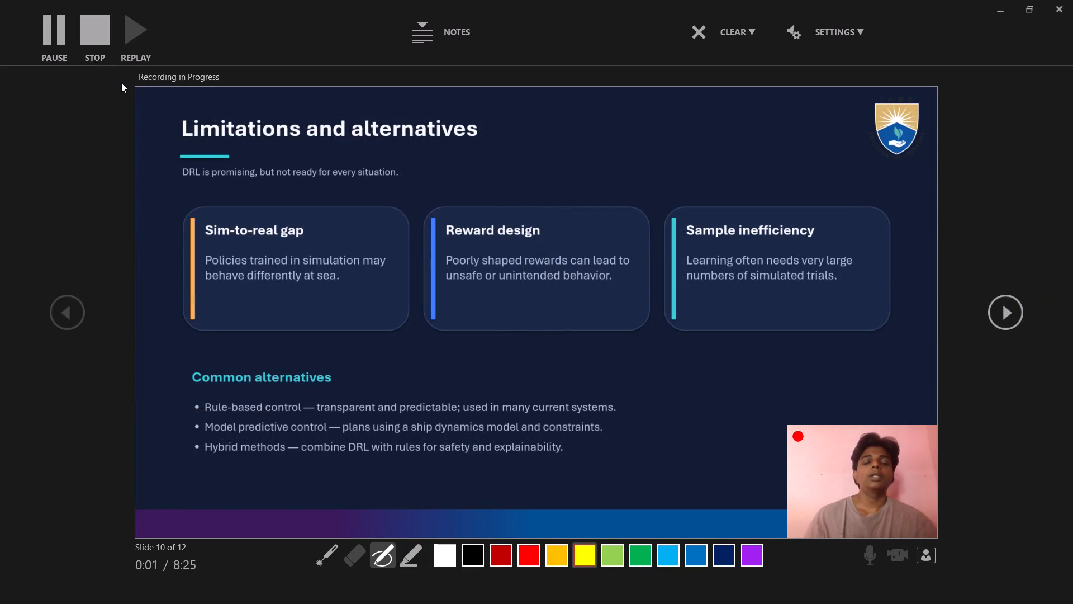
{"action": "left_click_drag", "start_coordinate": [230, 155], "coordinate": [253, 155]}
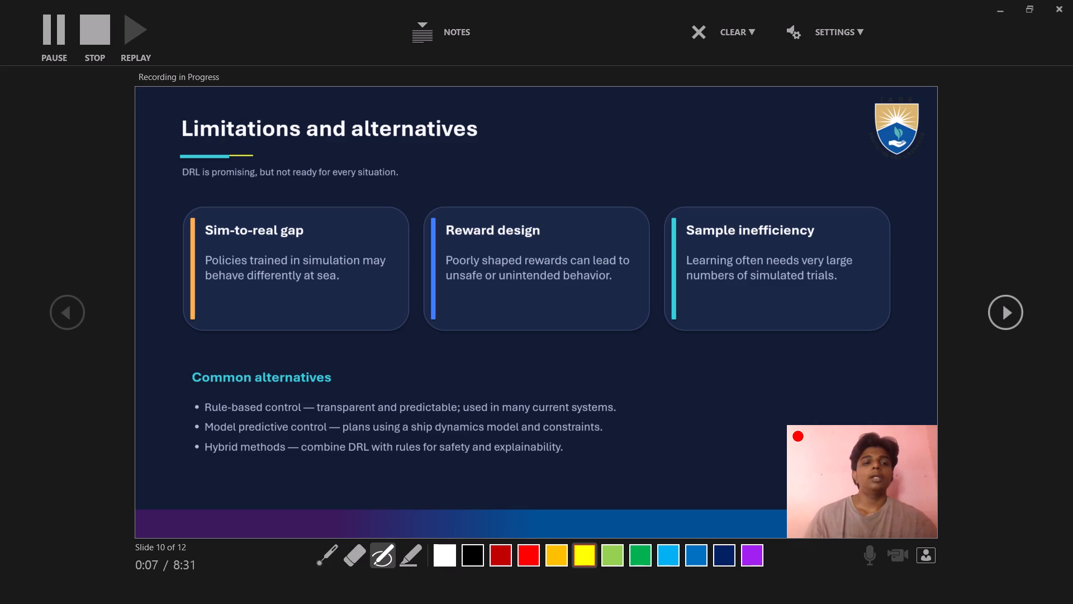
{"action": "left_click_drag", "start_coordinate": [186, 185], "coordinate": [239, 191]}
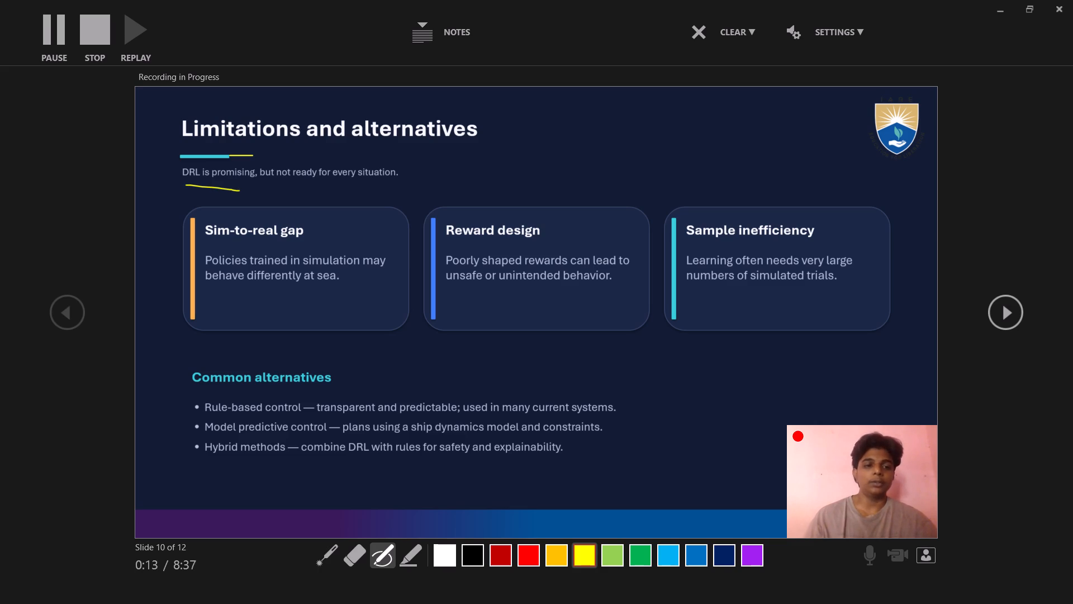
{"action": "left_click_drag", "start_coordinate": [223, 244], "coordinate": [250, 244]}
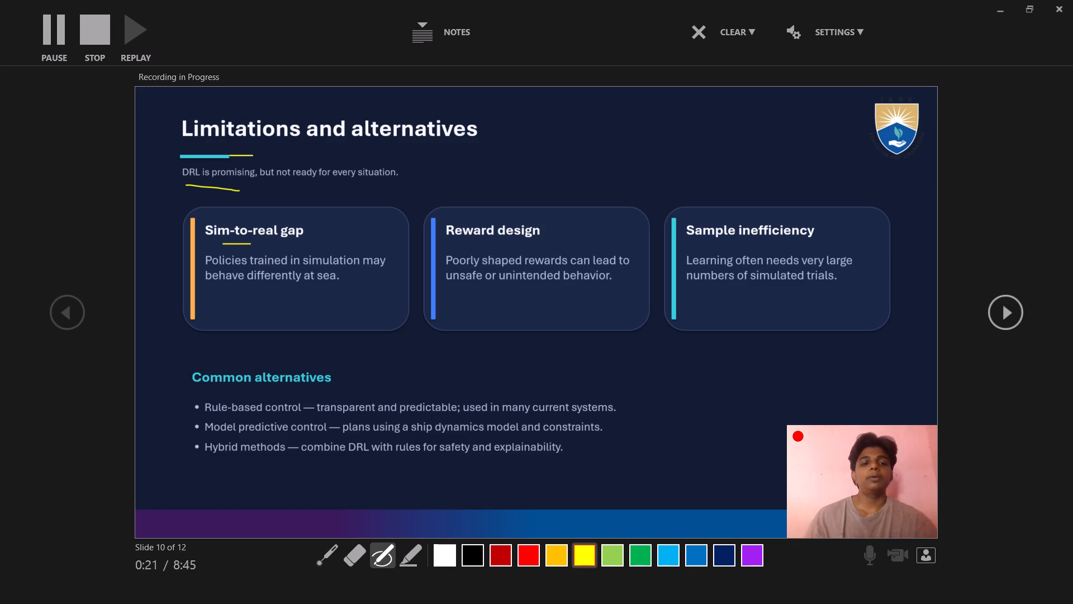
{"action": "left_click_drag", "start_coordinate": [229, 243], "coordinate": [234, 243]}
{"action": "left_click_drag", "start_coordinate": [250, 269], "coordinate": [272, 269]}
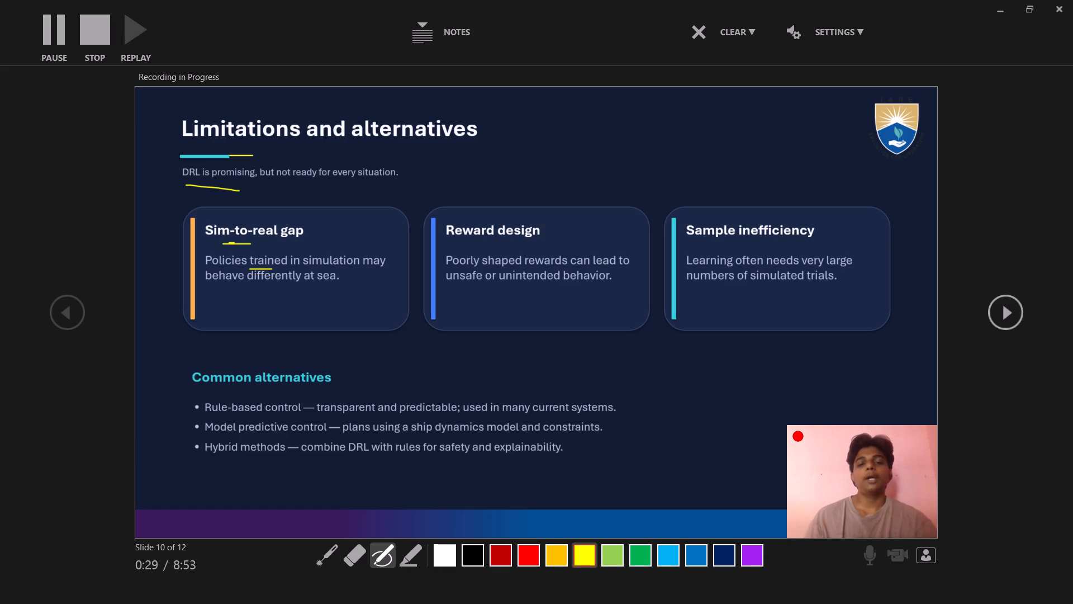
{"action": "left_click_drag", "start_coordinate": [454, 268], "coordinate": [463, 268]}
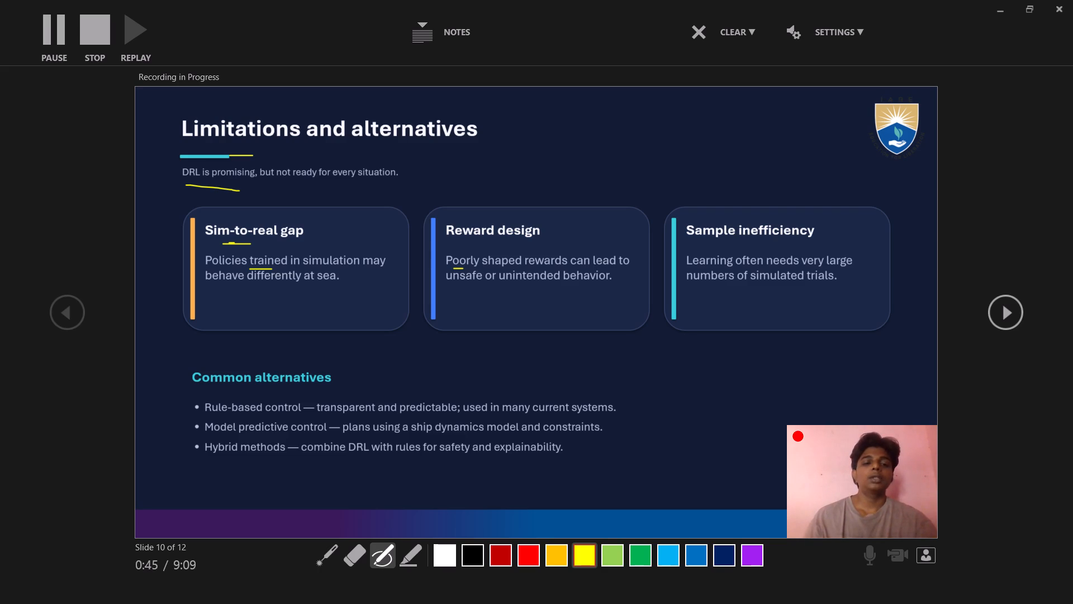
Underline the Common alternatives heading, "Rule-based", "Model", "transparent" and "plans using" in yellow.
{"action": "left_click_drag", "start_coordinate": [220, 391], "coordinate": [303, 385]}
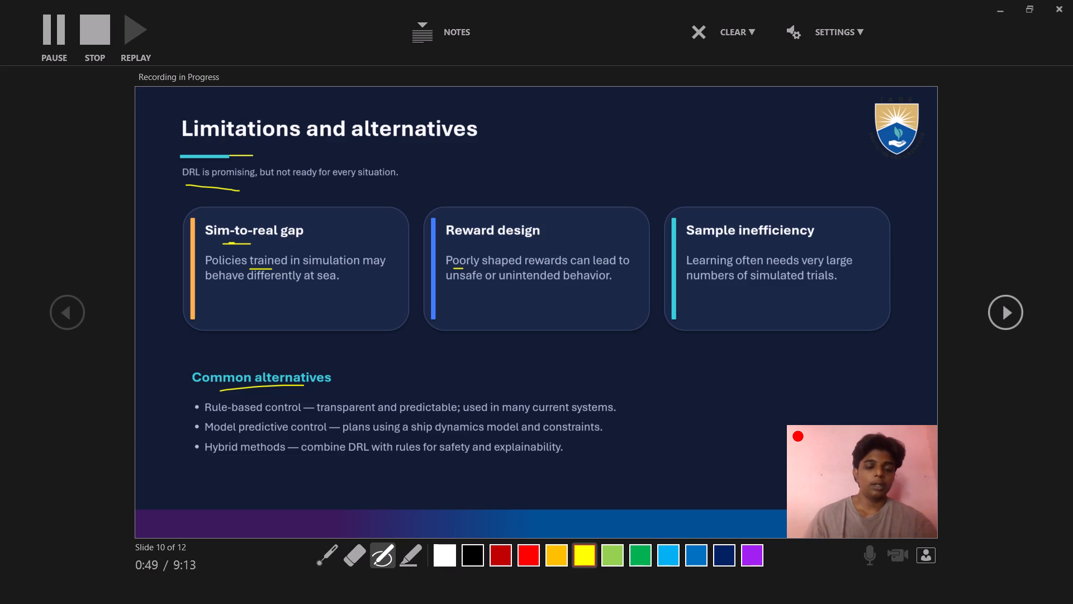
{"action": "left_click_drag", "start_coordinate": [225, 416], "coordinate": [259, 420]}
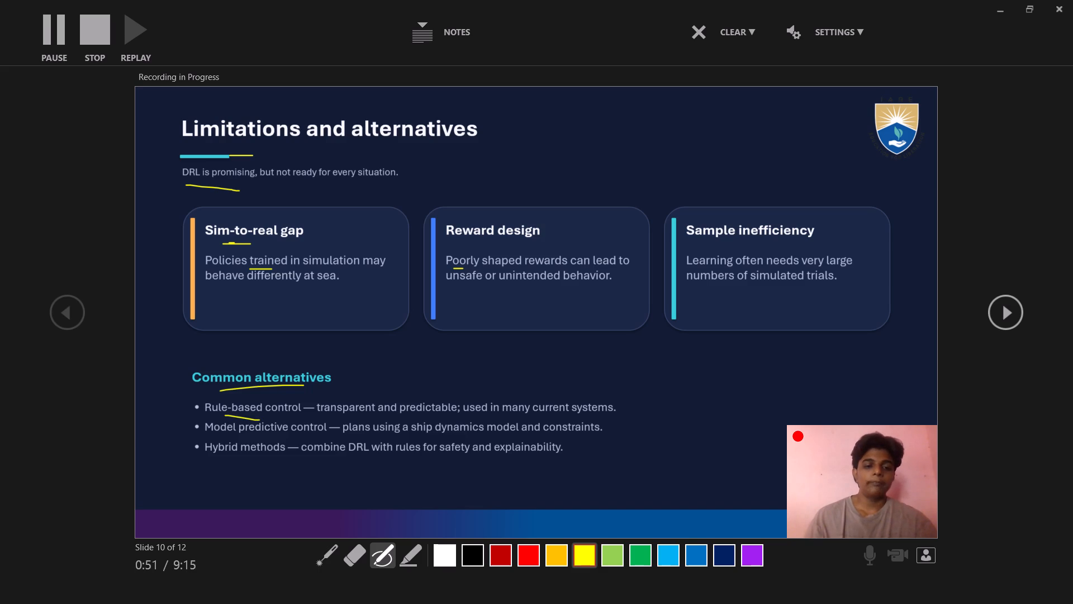
{"action": "left_click_drag", "start_coordinate": [209, 441], "coordinate": [236, 441]}
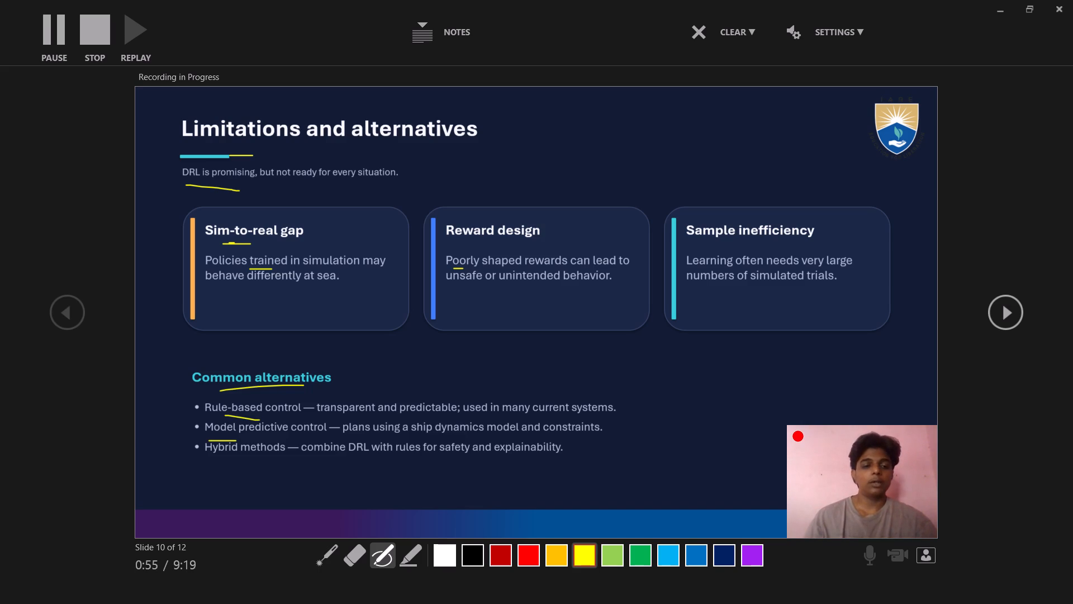
{"action": "left_click_drag", "start_coordinate": [322, 419], "coordinate": [375, 419]}
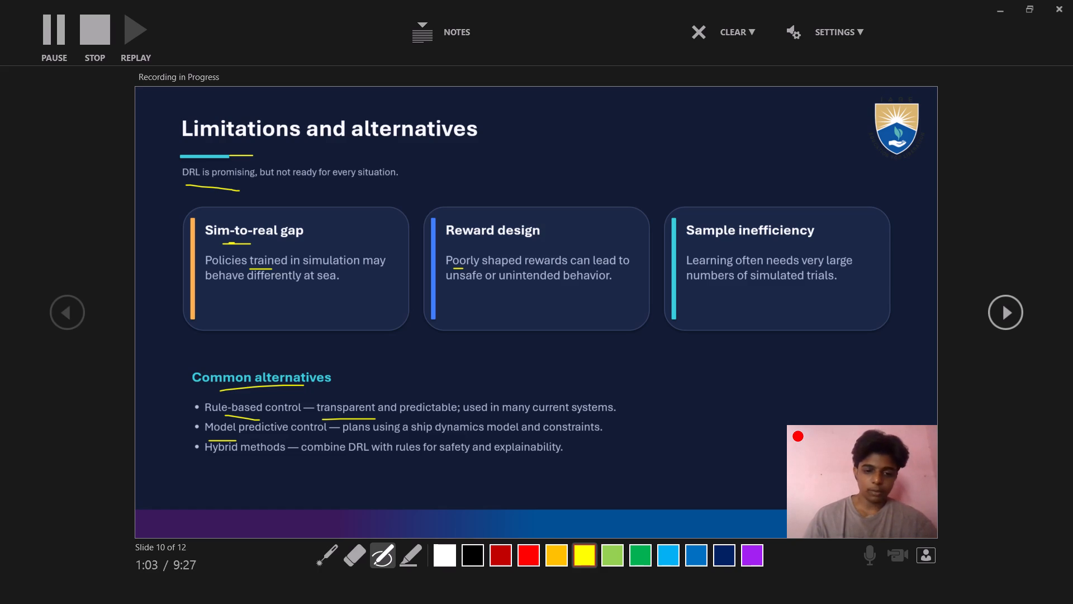
{"action": "left_click_drag", "start_coordinate": [360, 436], "coordinate": [389, 436]}
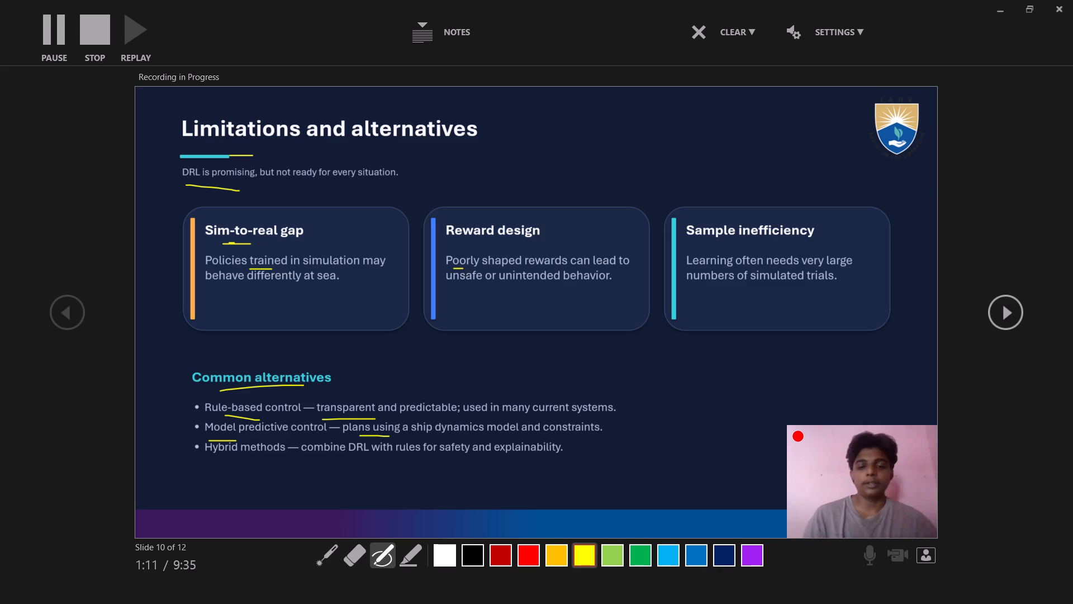
Advance the recording to slide 11, Key takeaways.
{"action": "left_click", "coordinate": [993, 308]}
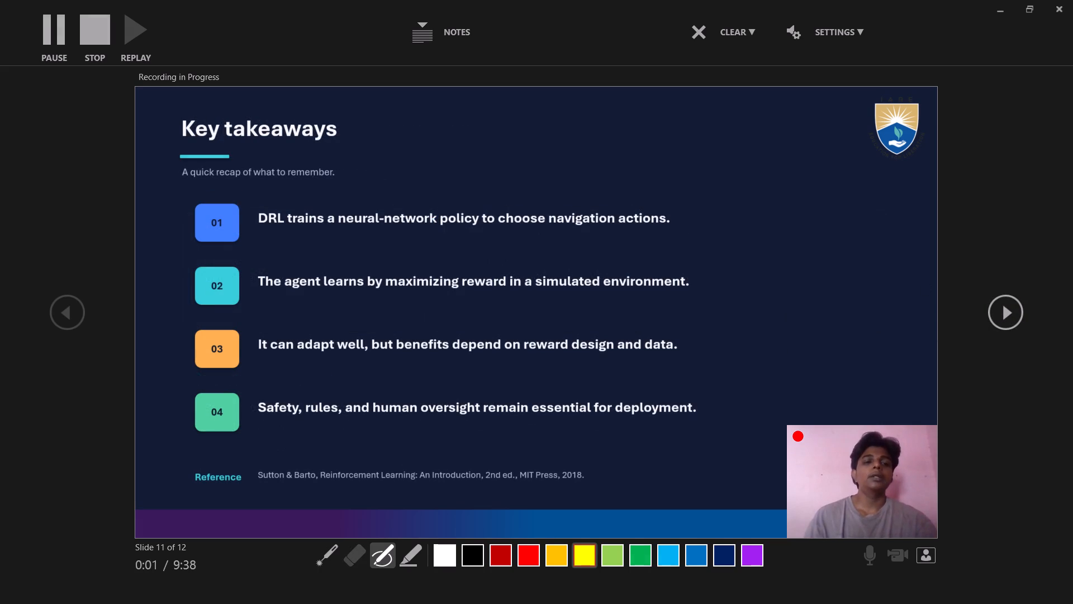
Mark the Key takeaways title and the start of all four takeaways with yellow underlines, extending the second one down toward the third takeaway.
{"action": "left_click_drag", "start_coordinate": [230, 160], "coordinate": [249, 159]}
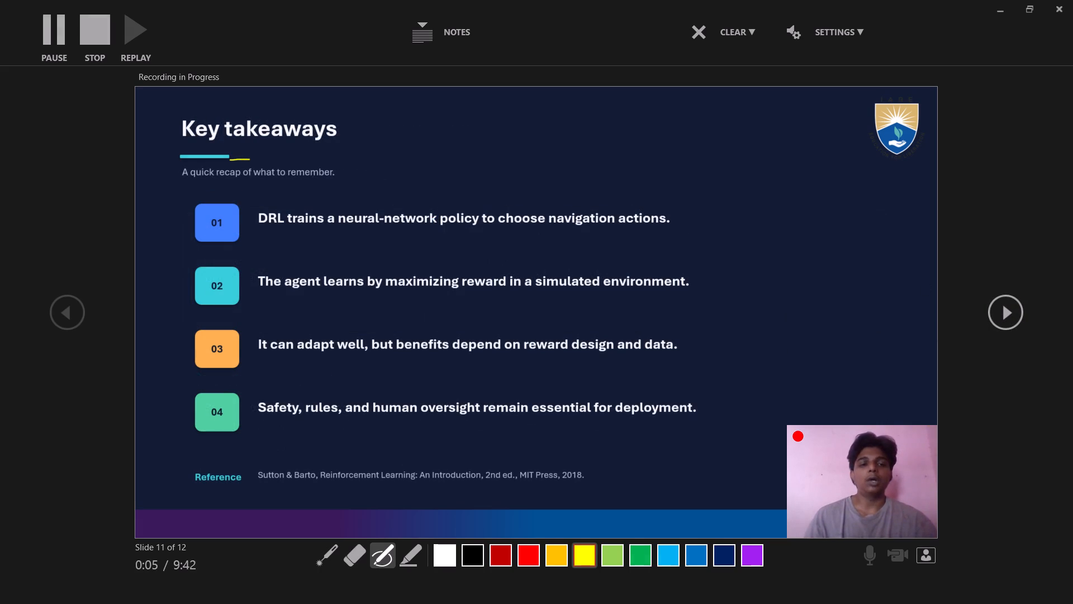
{"action": "left_click_drag", "start_coordinate": [269, 242], "coordinate": [293, 241]}
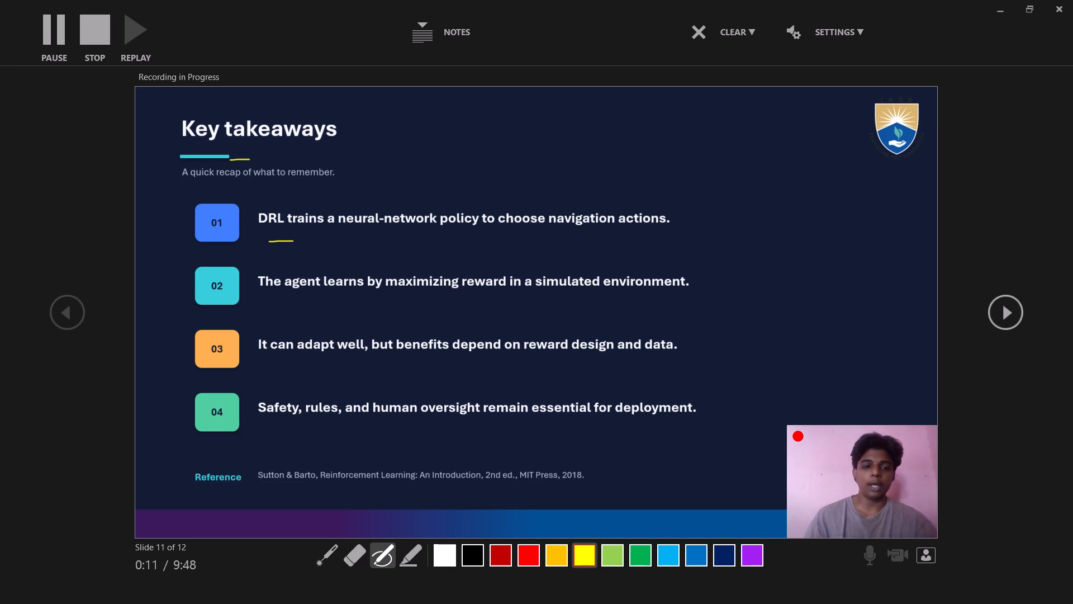
{"action": "left_click_drag", "start_coordinate": [270, 299], "coordinate": [294, 296]}
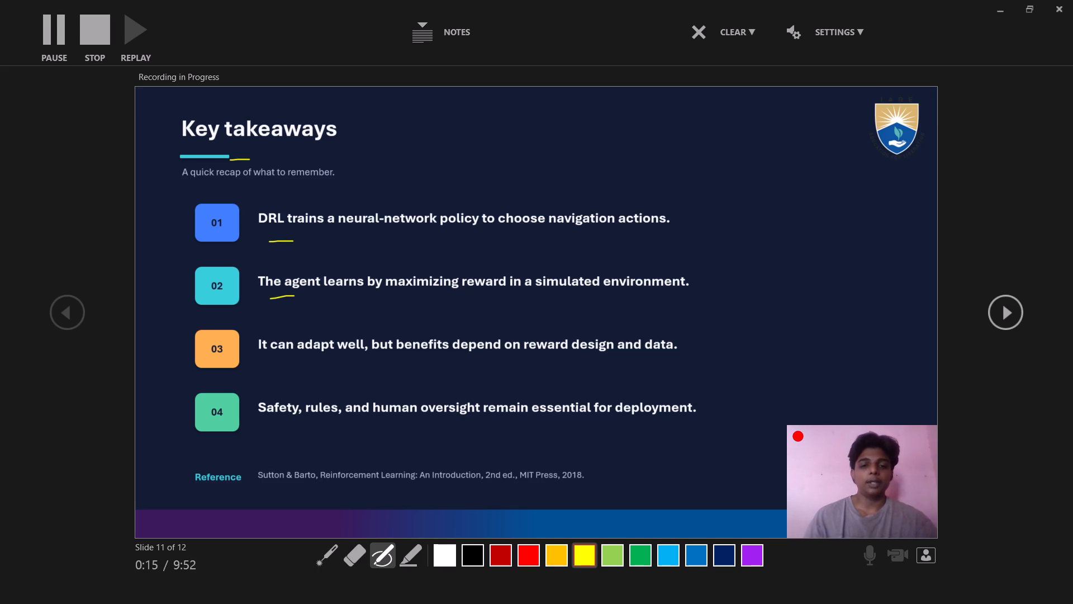
{"action": "left_click_drag", "start_coordinate": [294, 296], "coordinate": [287, 331]}
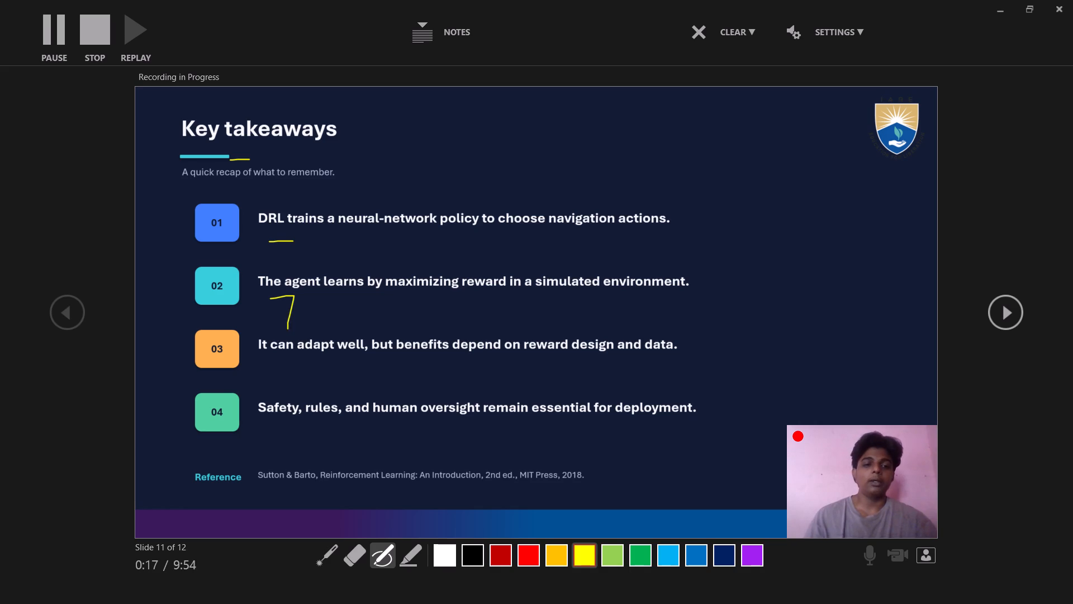
{"action": "left_click_drag", "start_coordinate": [287, 331], "coordinate": [284, 335]}
{"action": "left_click_drag", "start_coordinate": [254, 367], "coordinate": [274, 367]}
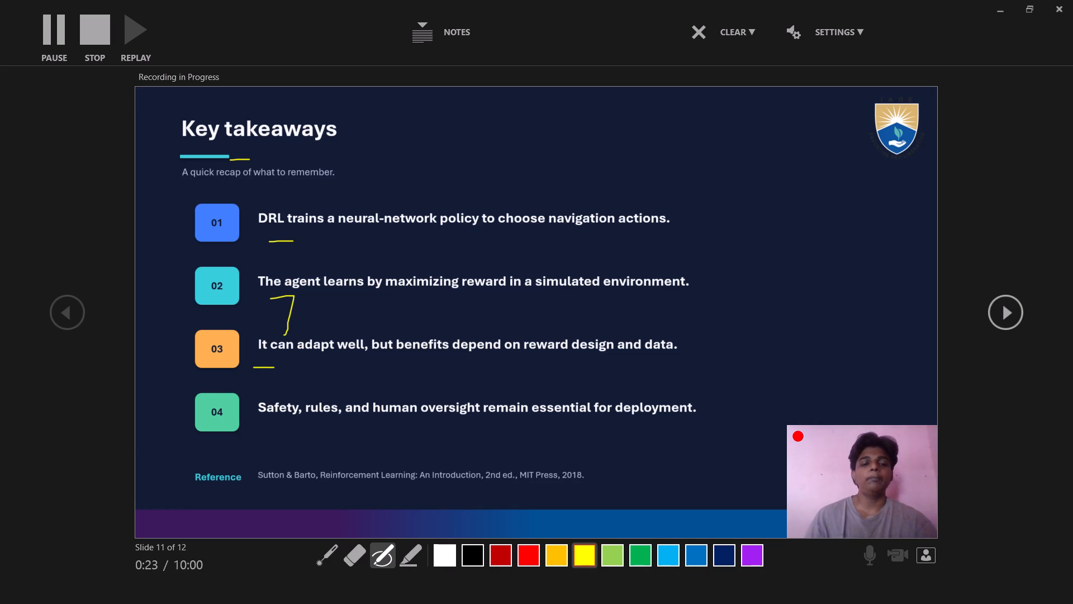
{"action": "left_click_drag", "start_coordinate": [259, 413], "coordinate": [272, 413]}
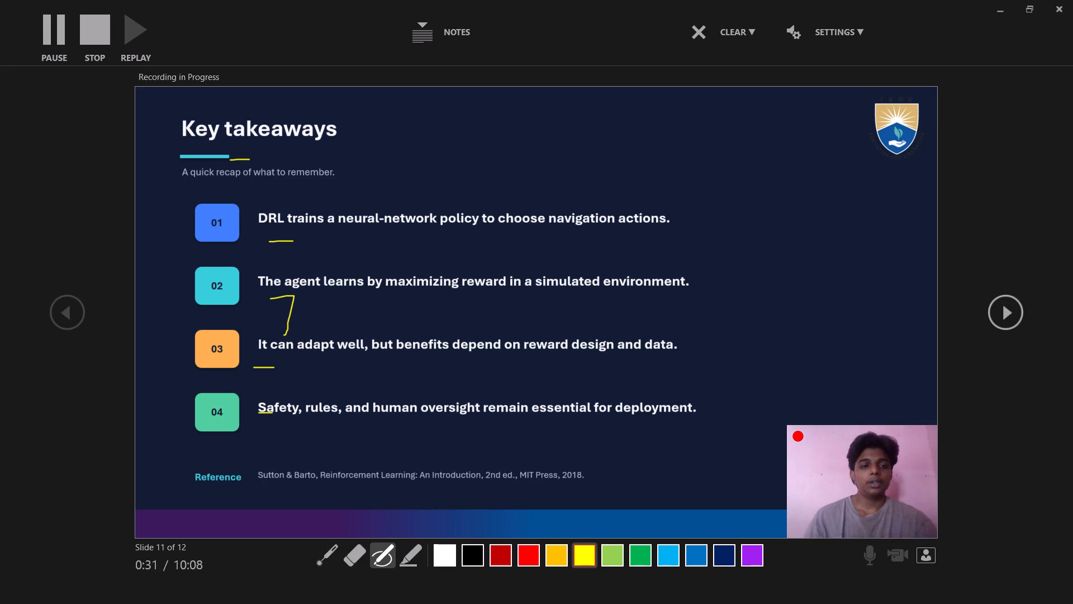
Draw a long yellow line down the slide's left margin beside the four takeaways, and underline "DRL trains".
{"action": "left_click_drag", "start_coordinate": [176, 173], "coordinate": [169, 215]}
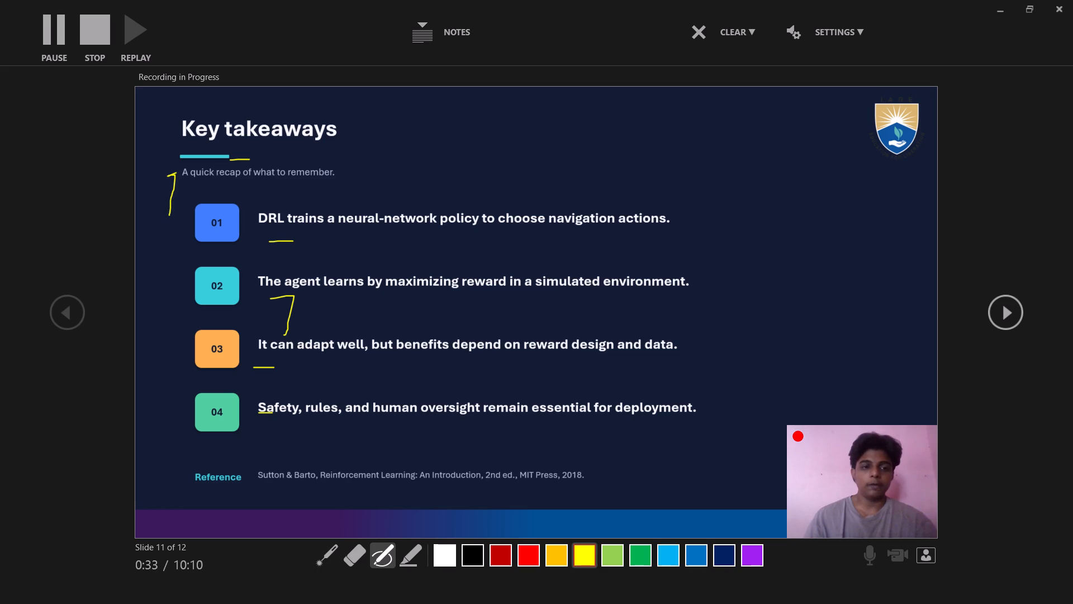
{"action": "left_click_drag", "start_coordinate": [169, 215], "coordinate": [170, 411]}
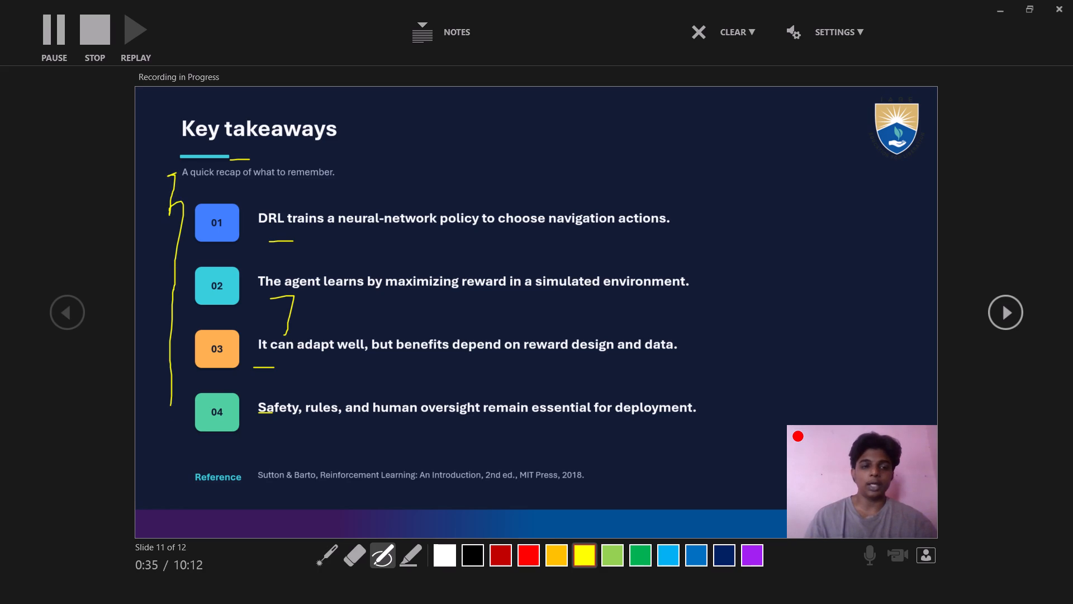
{"action": "left_click_drag", "start_coordinate": [170, 411], "coordinate": [168, 454]}
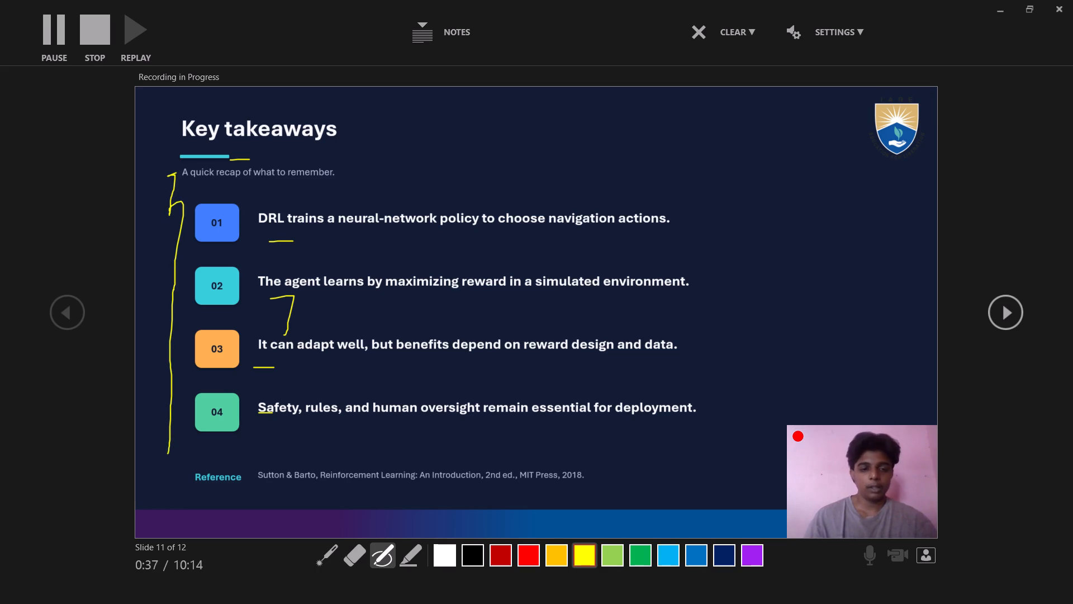
{"action": "left_click_drag", "start_coordinate": [269, 232], "coordinate": [312, 229]}
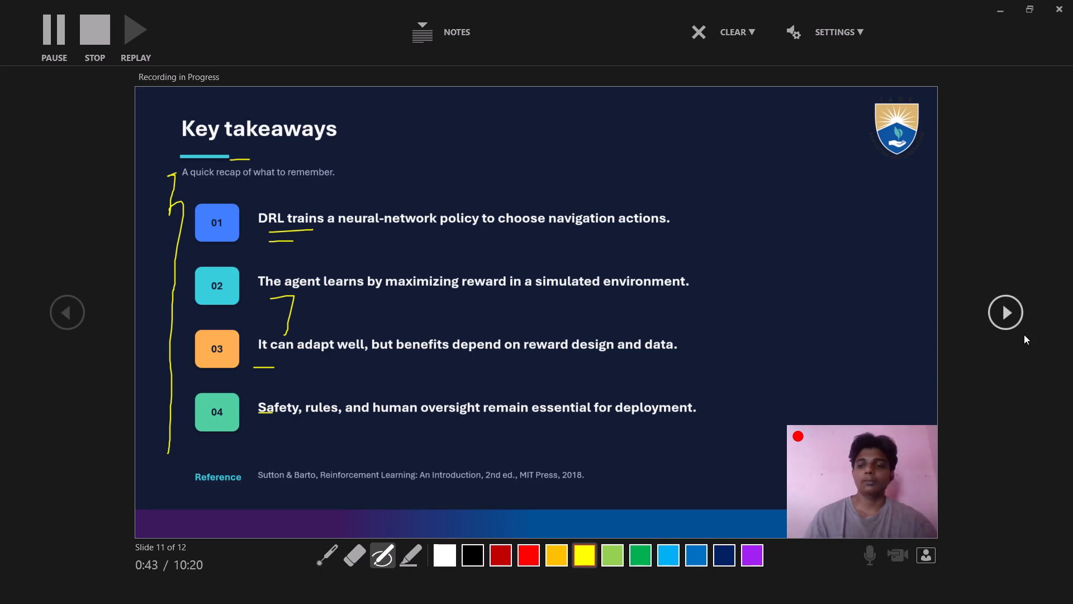
Advance to slide 12, Thank You, end the recording there and return to the normal editing view.
{"action": "left_click", "coordinate": [1006, 315]}
{"action": "scroll", "coordinate": [562, 173], "scroll_direction": "left", "scroll_amount": 1}
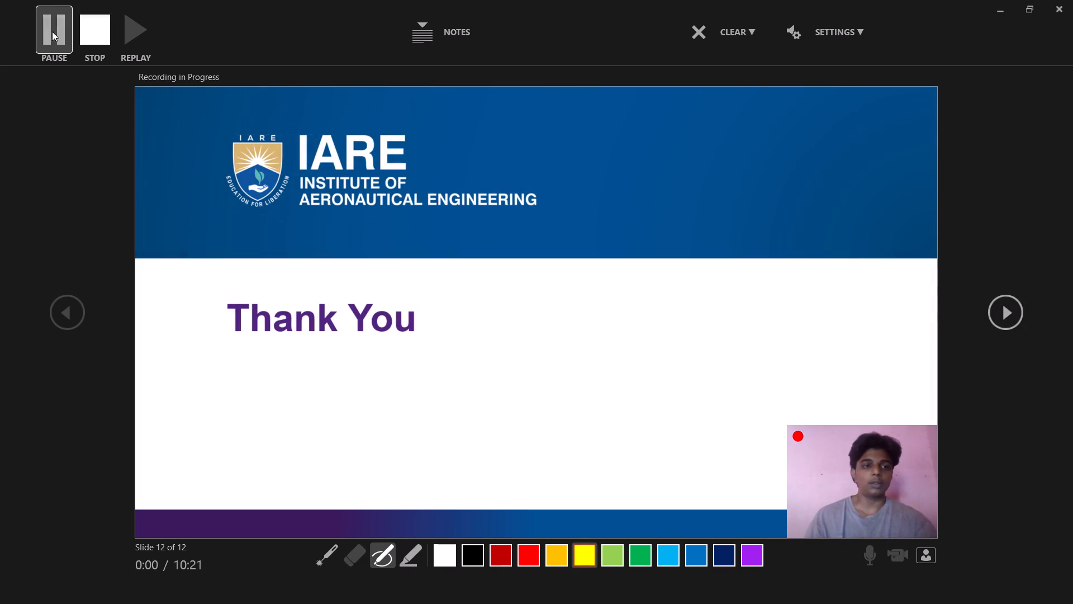
{"action": "left_click", "coordinate": [54, 30]}
{"action": "left_click", "coordinate": [90, 27]}
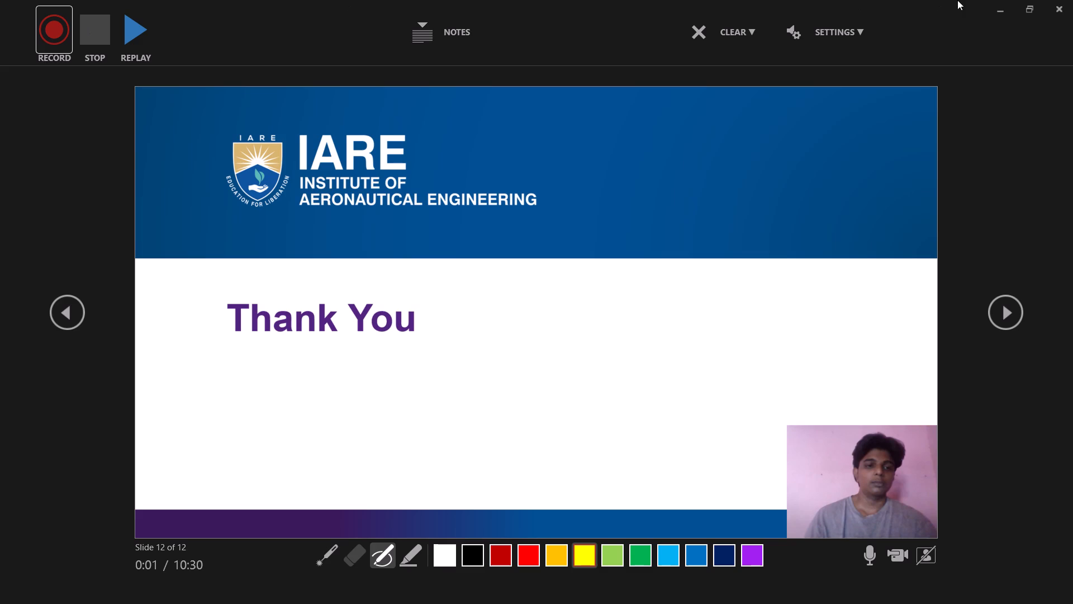
{"action": "left_click", "coordinate": [1065, 4]}
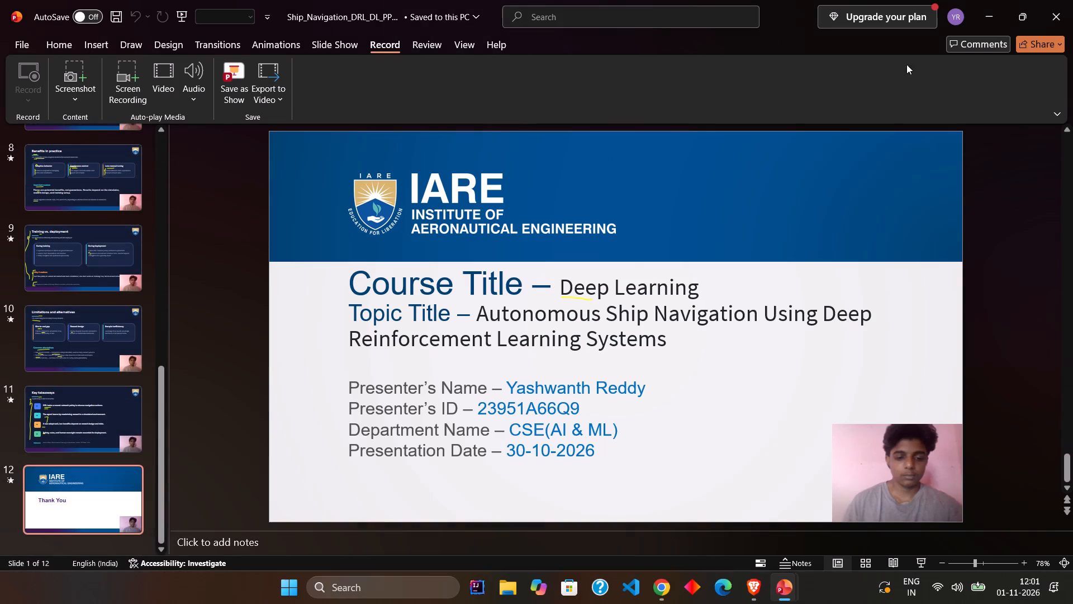
Briefly preview the camera video on slide 1 and shrink it toward the slide's bottom-right corner.
{"action": "scroll", "coordinate": [630, 251], "scroll_direction": "up", "scroll_amount": 13}
{"action": "scroll", "coordinate": [630, 251], "scroll_direction": "up", "scroll_amount": 10}
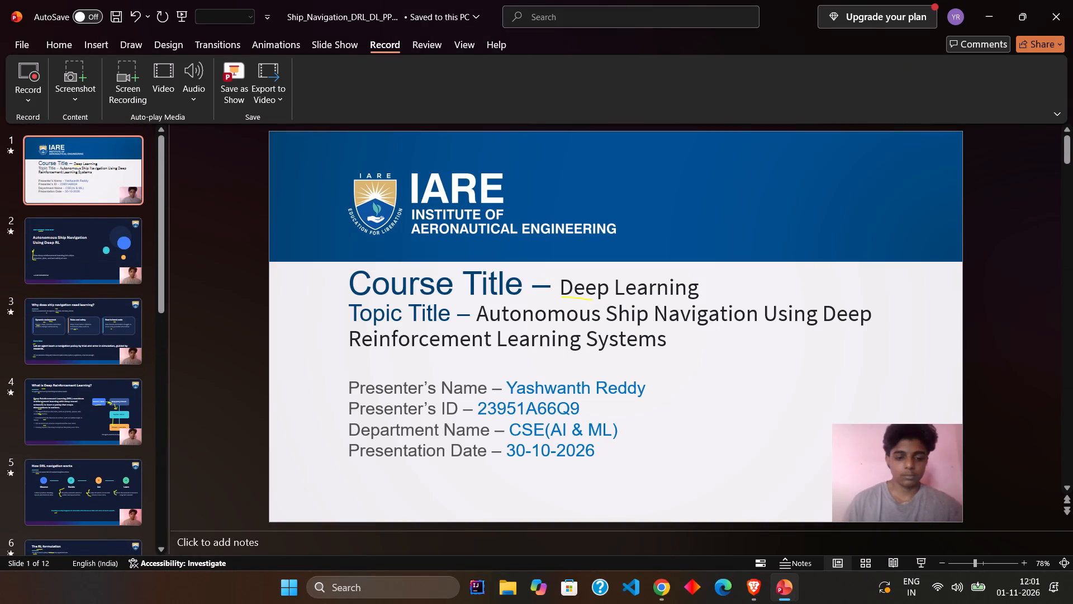
{"action": "left_click", "coordinate": [751, 508]}
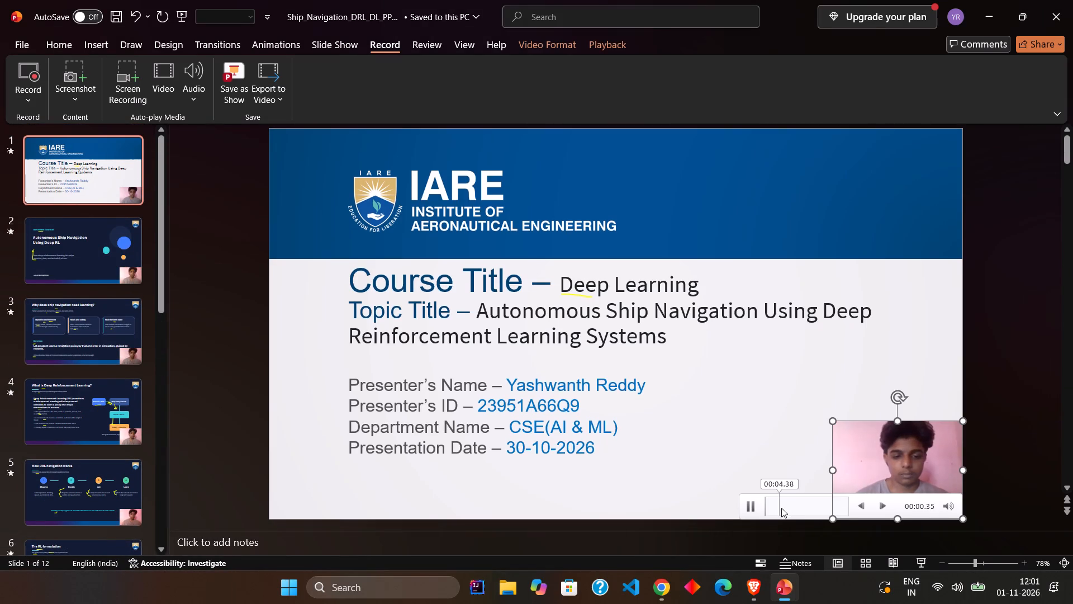
{"action": "left_click", "coordinate": [747, 503]}
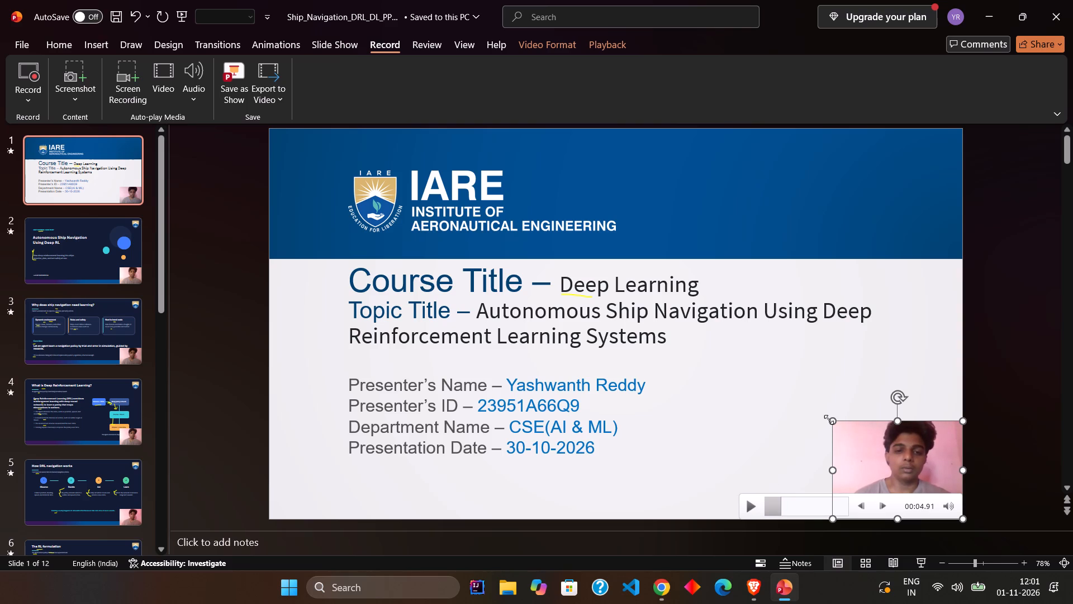
{"action": "left_click_drag", "start_coordinate": [829, 419], "coordinate": [858, 453]}
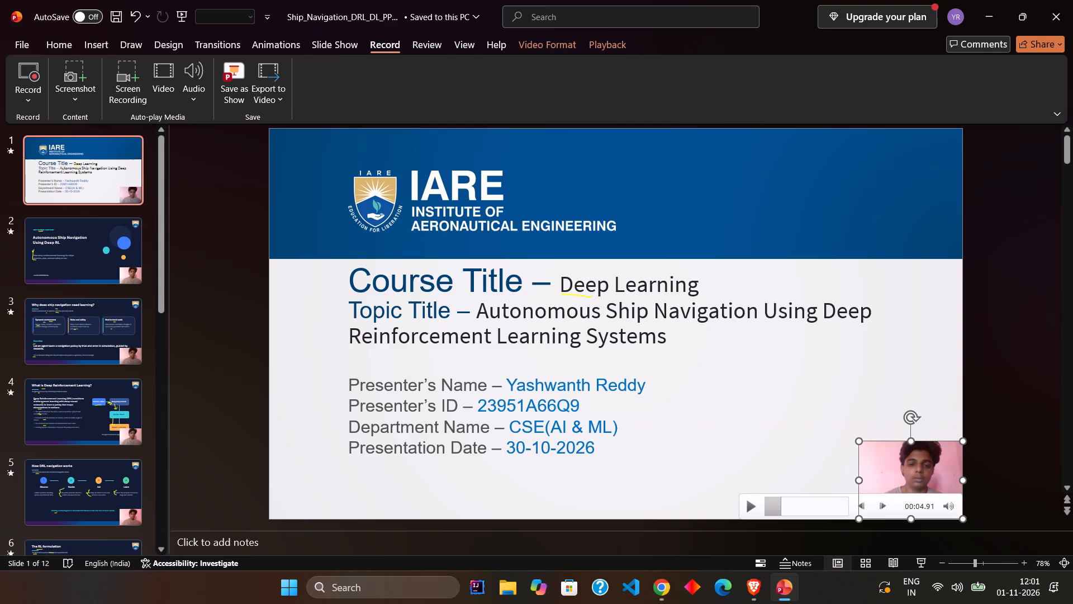
Shrink the camera videos on slides 2 and 3 toward the bottom-right corner of each slide.
{"action": "left_click", "coordinate": [115, 244]}
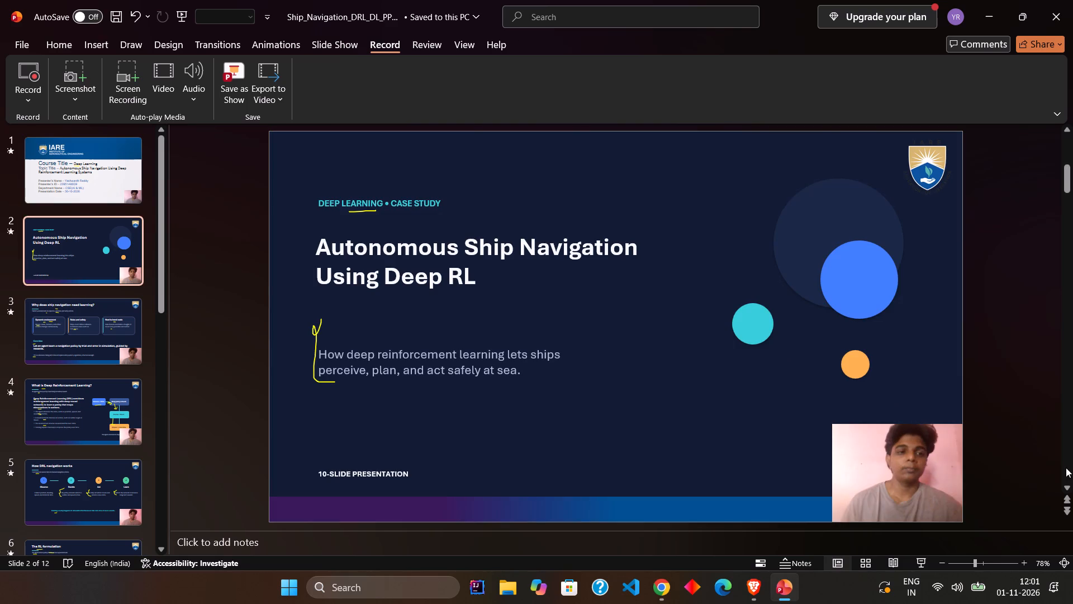
{"action": "left_click", "coordinate": [843, 447]}
{"action": "left_click", "coordinate": [837, 422]}
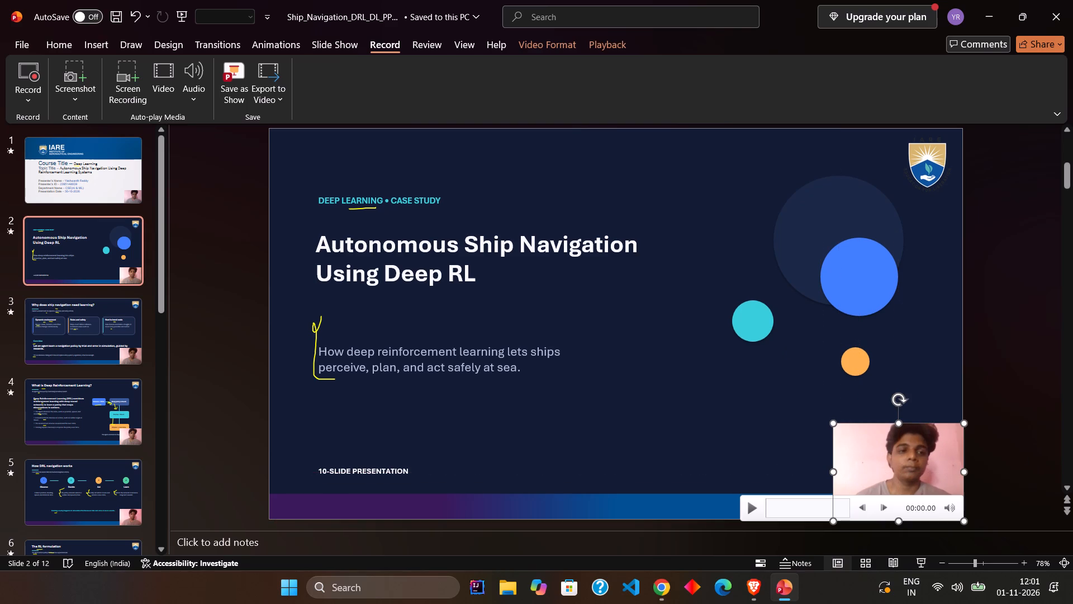
{"action": "left_click_drag", "start_coordinate": [835, 424], "coordinate": [857, 437]}
{"action": "left_click", "coordinate": [79, 331]}
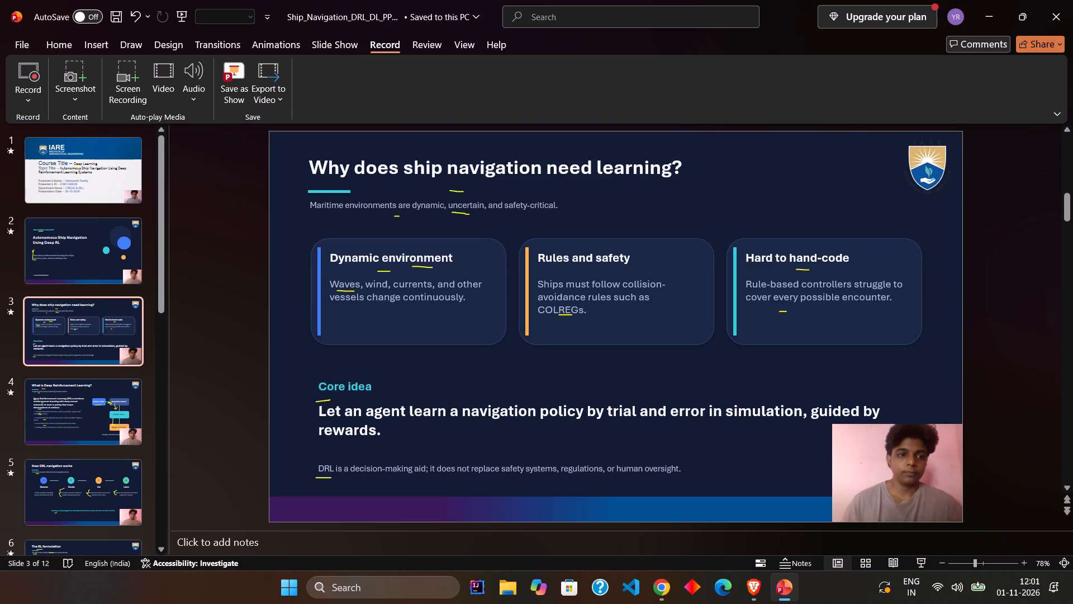
{"action": "left_click", "coordinate": [844, 461]}
{"action": "left_click_drag", "start_coordinate": [833, 421], "coordinate": [851, 442]}
Shrink the camera videos on slides 4 and 5 toward the slide corner, clearing the Reward + next state box on slide 4.
{"action": "left_click", "coordinate": [82, 395]}
{"action": "left_click", "coordinate": [886, 441]}
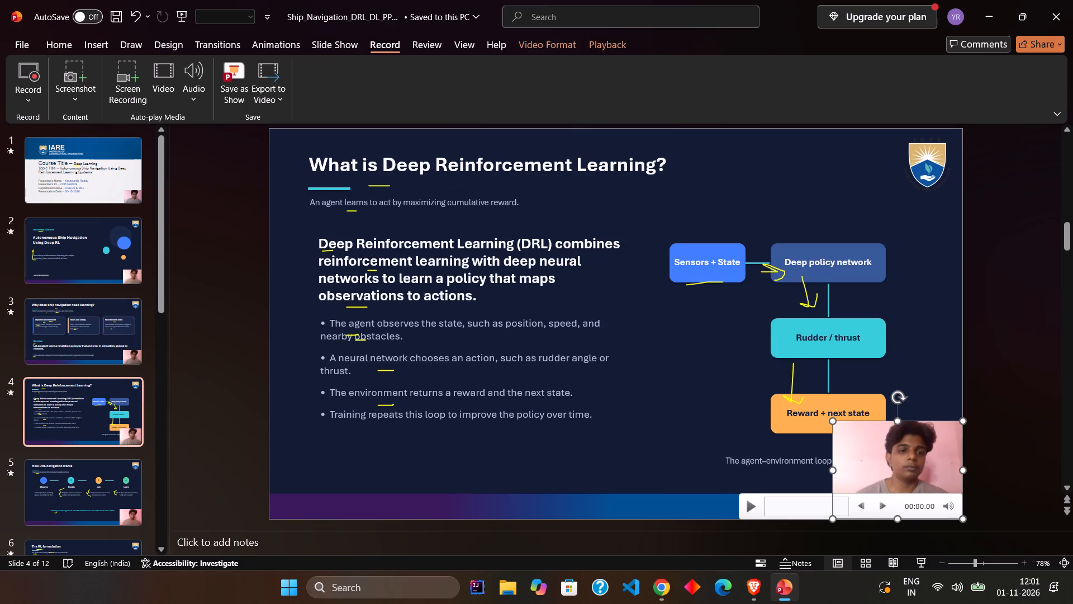
{"action": "left_click_drag", "start_coordinate": [831, 422], "coordinate": [864, 445]}
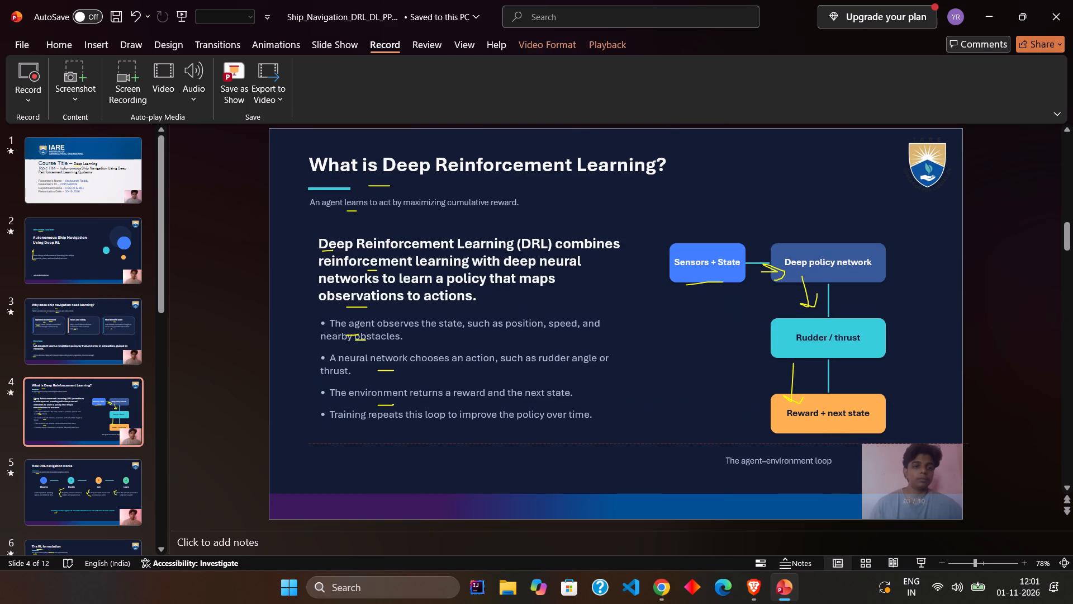
{"action": "left_click_drag", "start_coordinate": [864, 445], "coordinate": [854, 441]}
{"action": "left_click", "coordinate": [73, 492]}
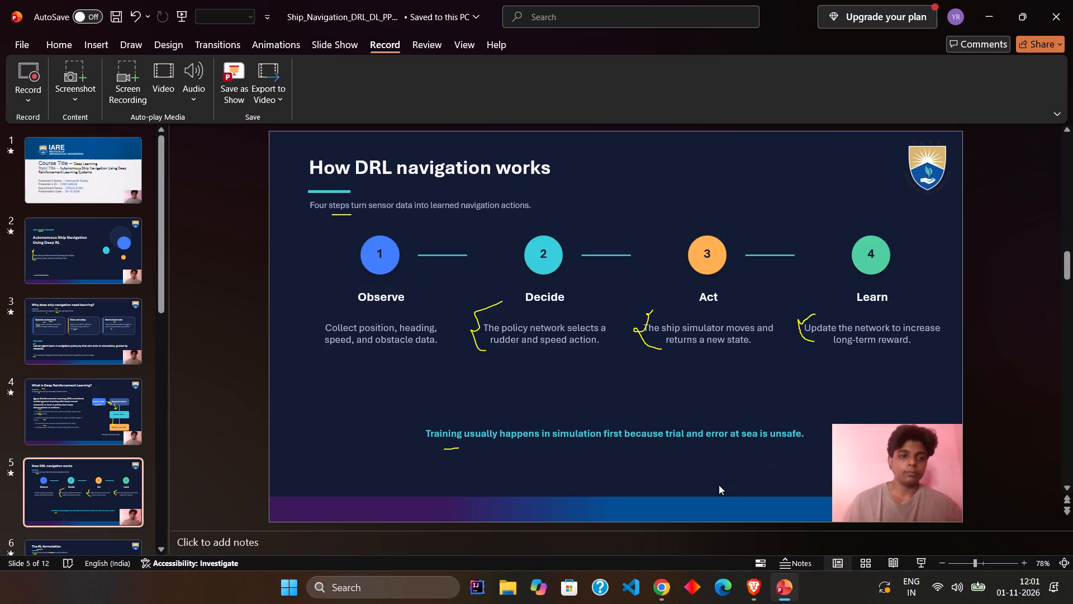
{"action": "left_click", "coordinate": [892, 460]}
{"action": "left_click_drag", "start_coordinate": [833, 424], "coordinate": [855, 443]}
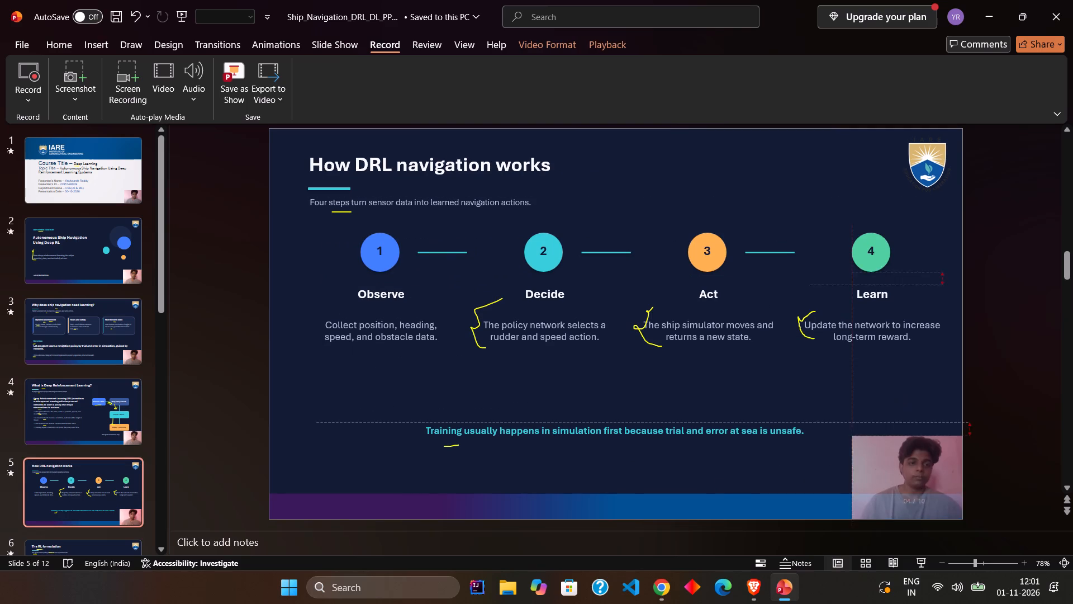
{"action": "left_click_drag", "start_coordinate": [855, 443], "coordinate": [855, 445]}
Shrink the camera videos on slide 6, The RL formulation, and slide 7, A tiny reward example, toward the bottom-right slide corner.
{"action": "left_click", "coordinate": [121, 546]}
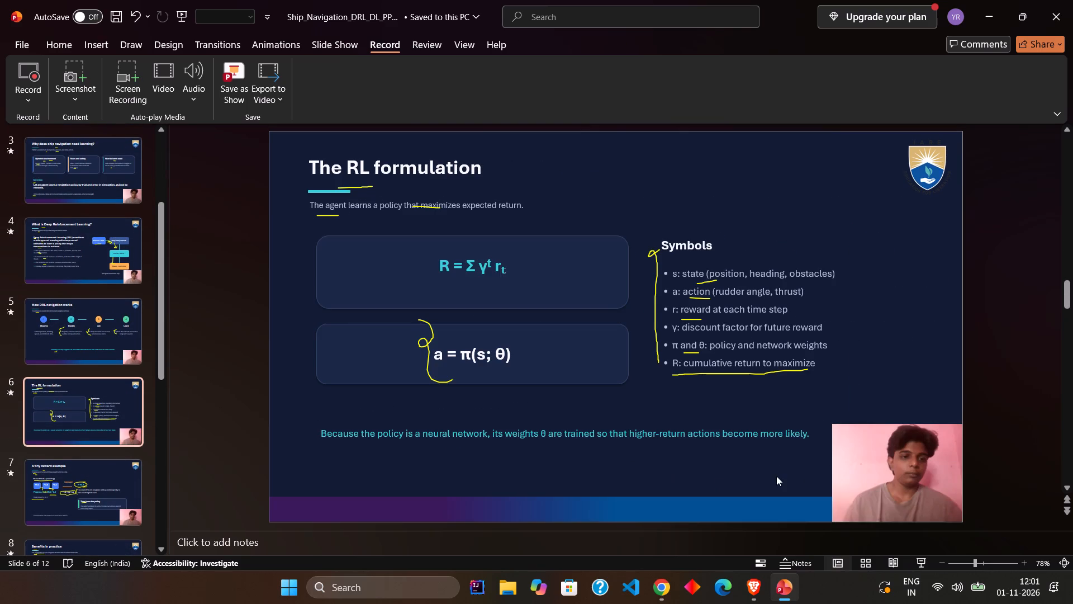
{"action": "left_click", "coordinate": [882, 470]}
{"action": "left_click_drag", "start_coordinate": [834, 422], "coordinate": [845, 437]}
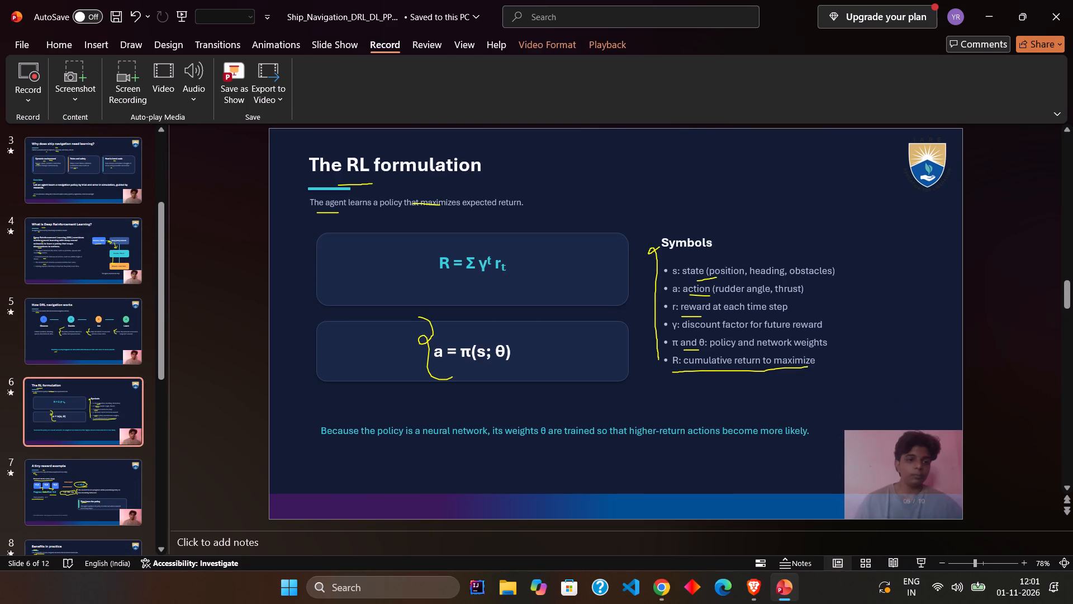
{"action": "left_click_drag", "start_coordinate": [845, 437], "coordinate": [857, 452]}
{"action": "left_click", "coordinate": [111, 475]}
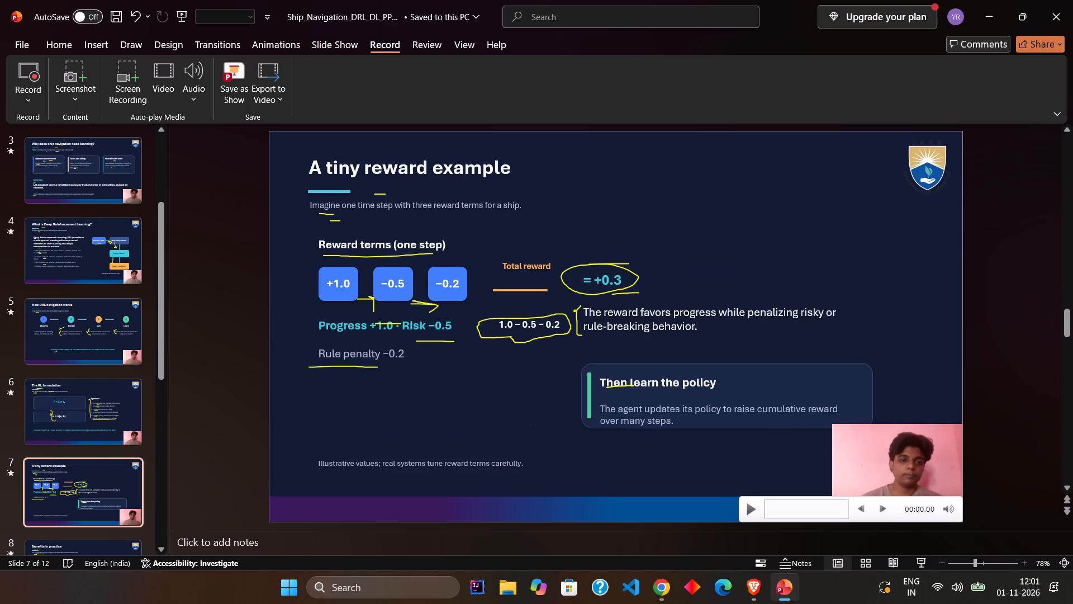
{"action": "left_click", "coordinate": [854, 482]}
{"action": "left_click_drag", "start_coordinate": [832, 420], "coordinate": [856, 444]}
Shrink the camera videos on slide 8, Benefits in practice, and slide 9, Training vs. deployment, toward the bottom-right slide corner.
{"action": "left_click", "coordinate": [98, 549]}
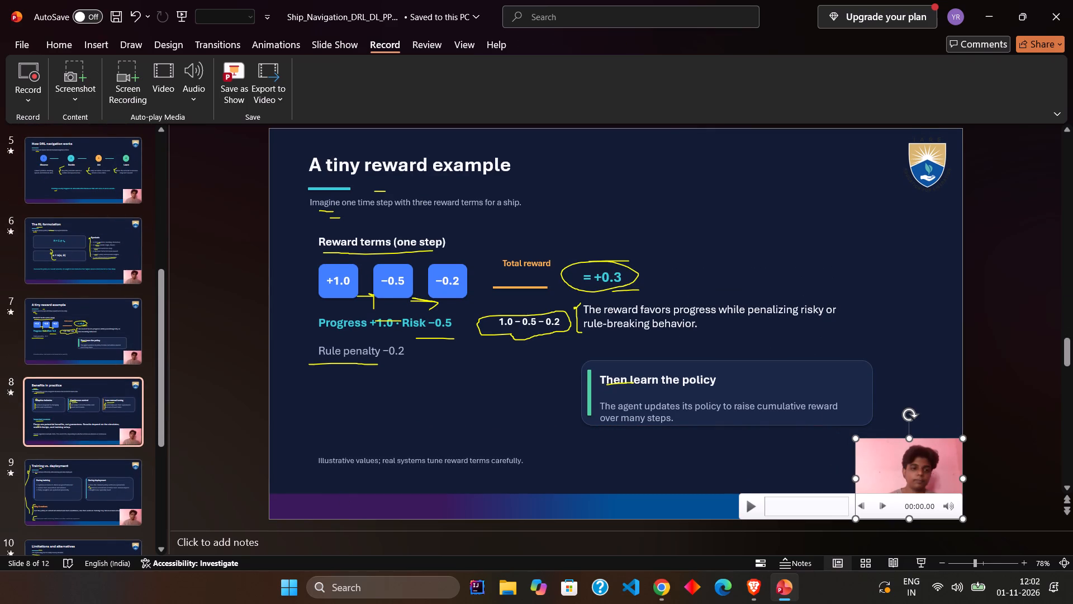
{"action": "left_click", "coordinate": [922, 441]}
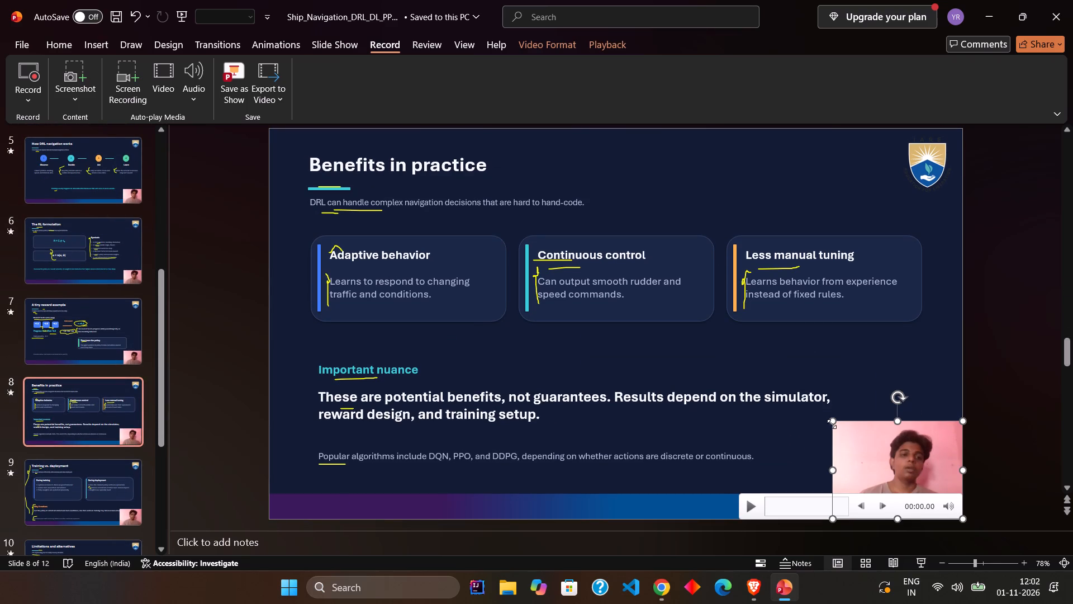
{"action": "left_click_drag", "start_coordinate": [831, 423], "coordinate": [849, 435]}
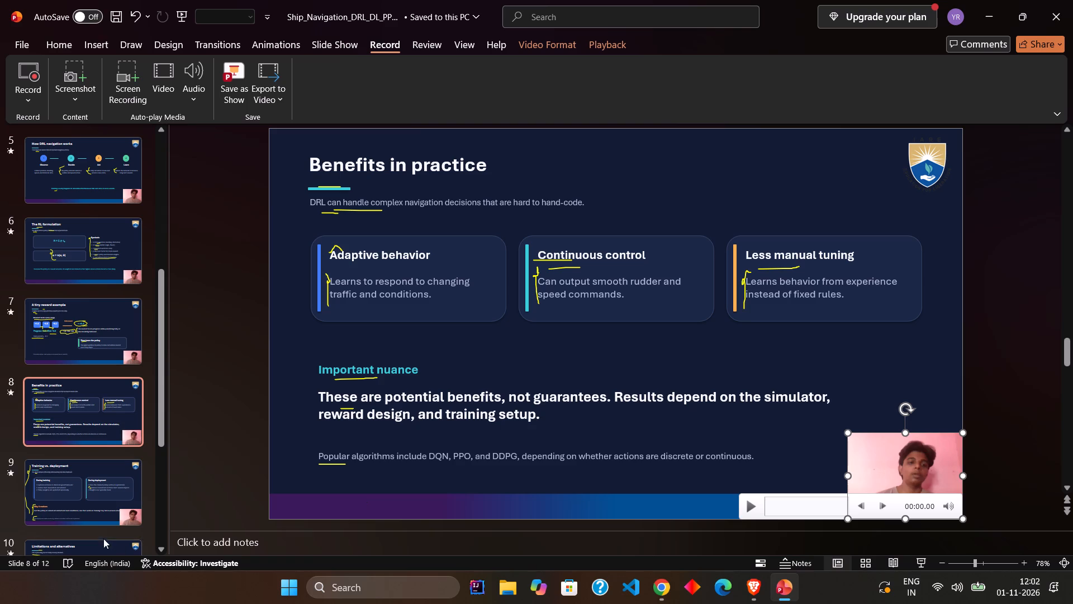
{"action": "left_click", "coordinate": [89, 508]}
{"action": "left_click", "coordinate": [901, 465]}
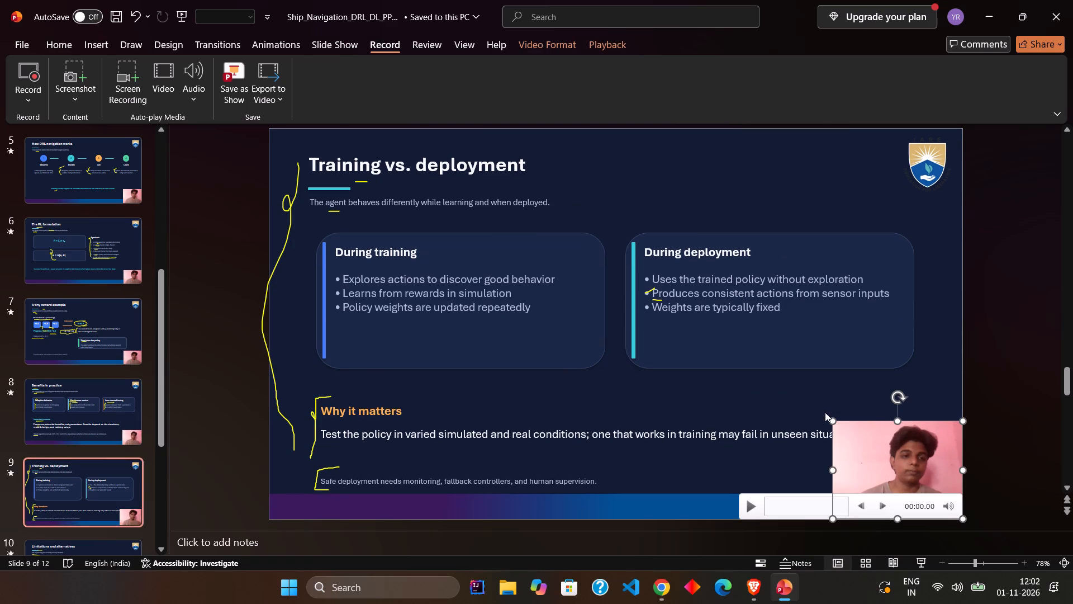
{"action": "left_click_drag", "start_coordinate": [833, 421], "coordinate": [859, 442]}
Shrink the camera videos on slide 10, Limitations and alternatives, and slide 11, Key takeaways, toward the bottom-right slide corner.
{"action": "left_click", "coordinate": [134, 544]}
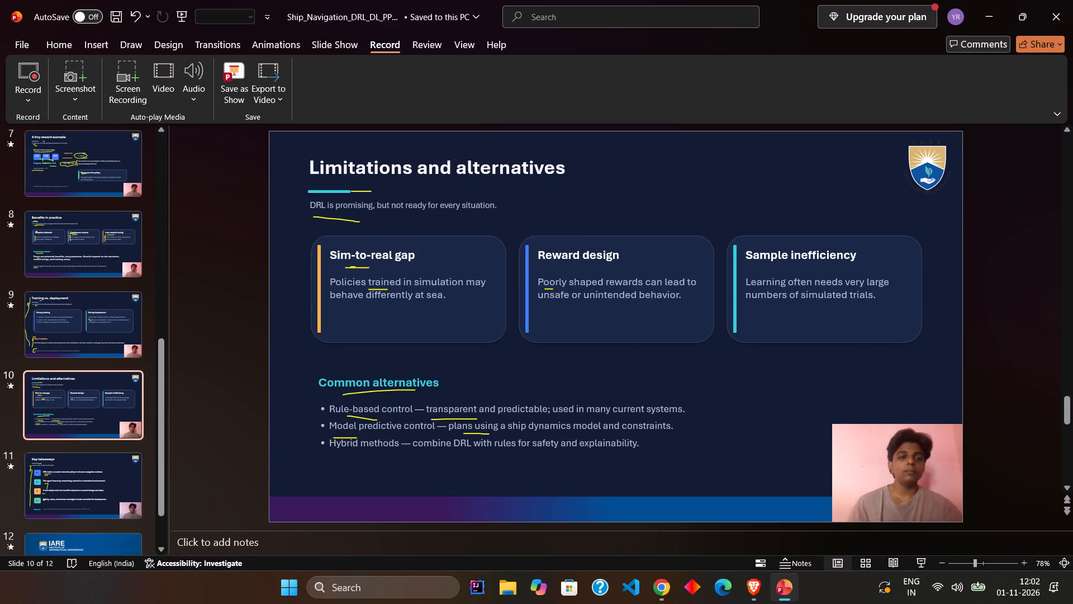
{"action": "left_click", "coordinate": [875, 452]}
{"action": "left_click_drag", "start_coordinate": [833, 423], "coordinate": [858, 443]}
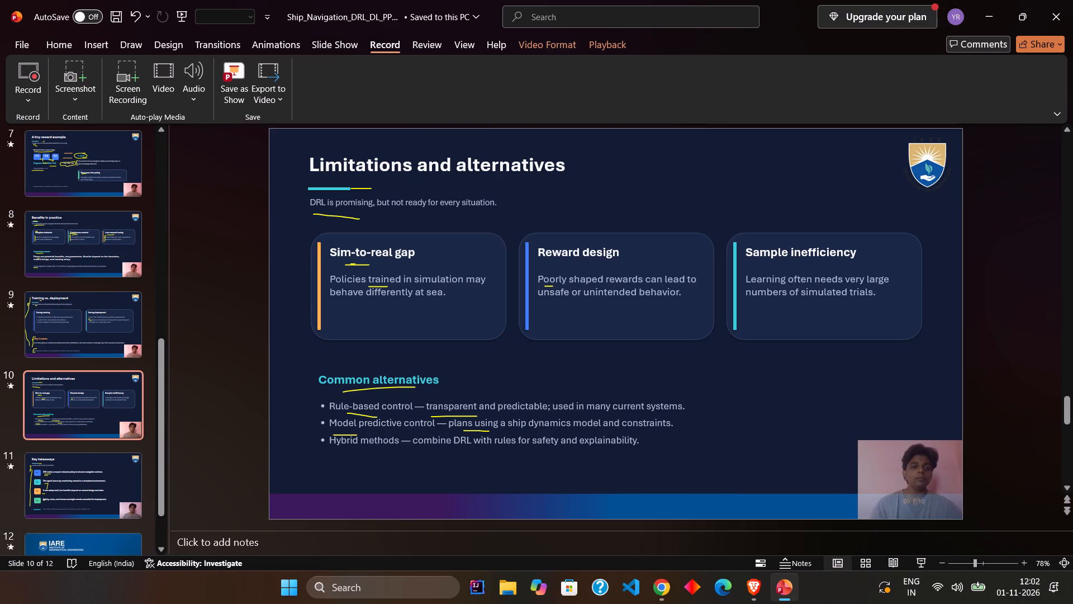
{"action": "left_click_drag", "start_coordinate": [858, 443], "coordinate": [860, 446]}
{"action": "left_click", "coordinate": [89, 513]}
{"action": "left_click", "coordinate": [886, 484]}
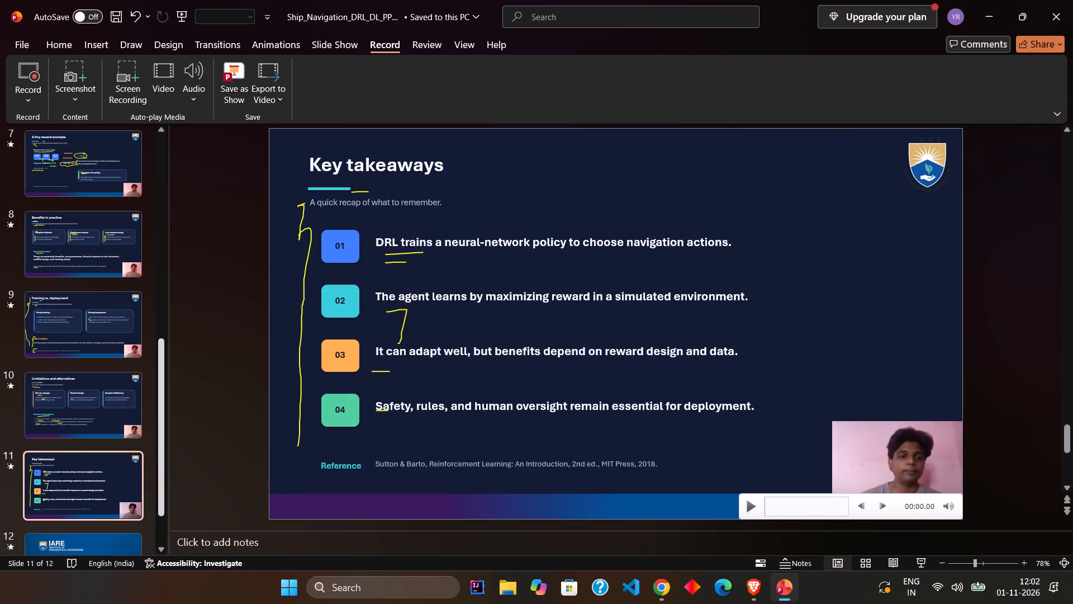
{"action": "left_click_drag", "start_coordinate": [833, 422], "coordinate": [833, 440]}
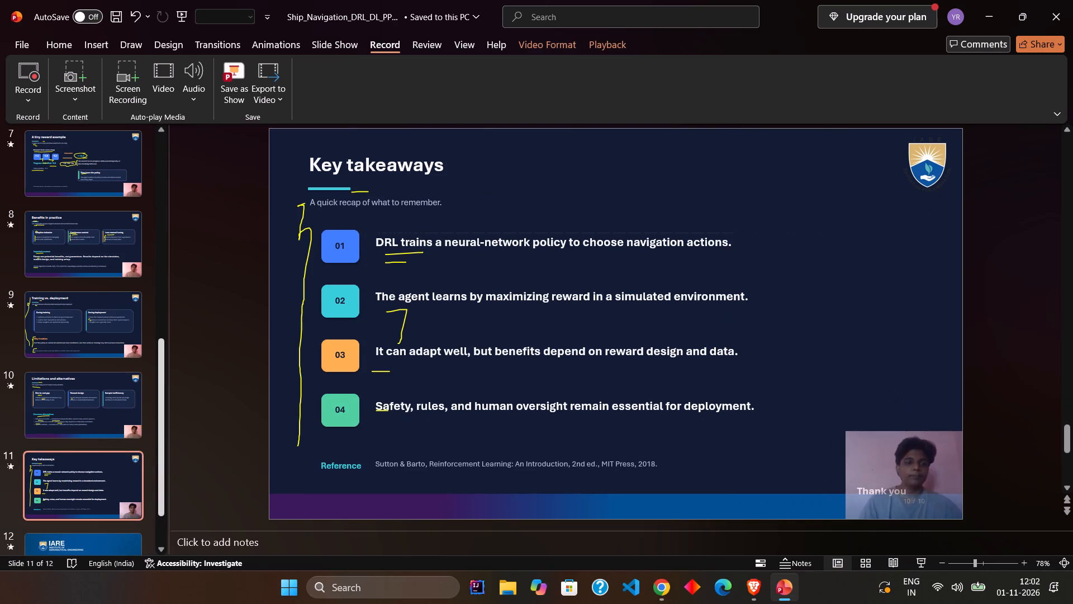
{"action": "left_click_drag", "start_coordinate": [833, 440], "coordinate": [830, 439]}
Shrink the camera video on slide 12, Thank You, toward the bottom-right slide corner.
{"action": "left_click", "coordinate": [125, 538]}
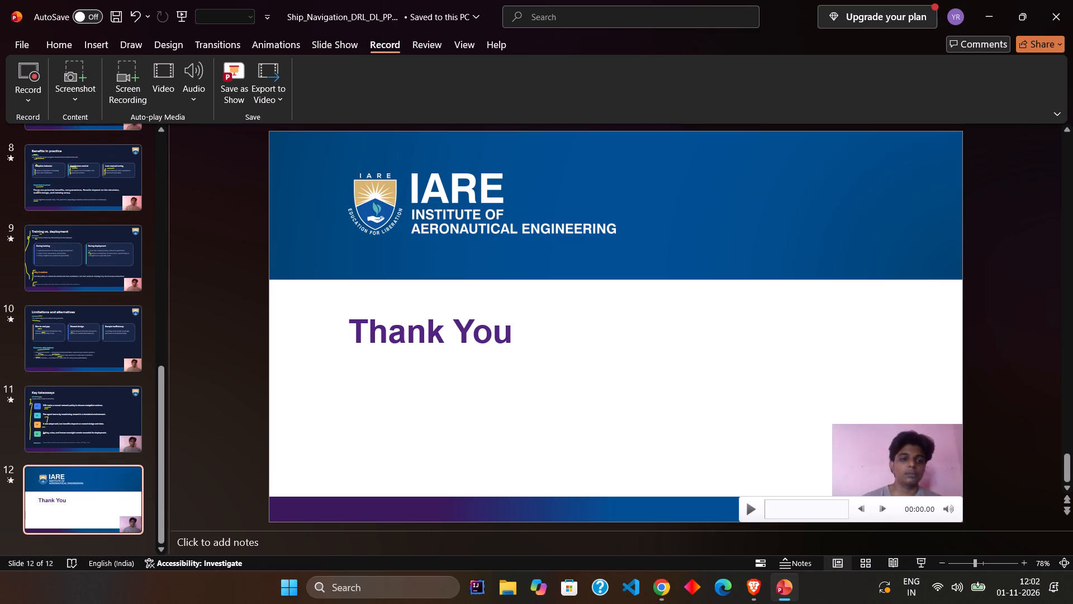
{"action": "left_click", "coordinate": [878, 482]}
{"action": "left_click_drag", "start_coordinate": [835, 422], "coordinate": [853, 440]}
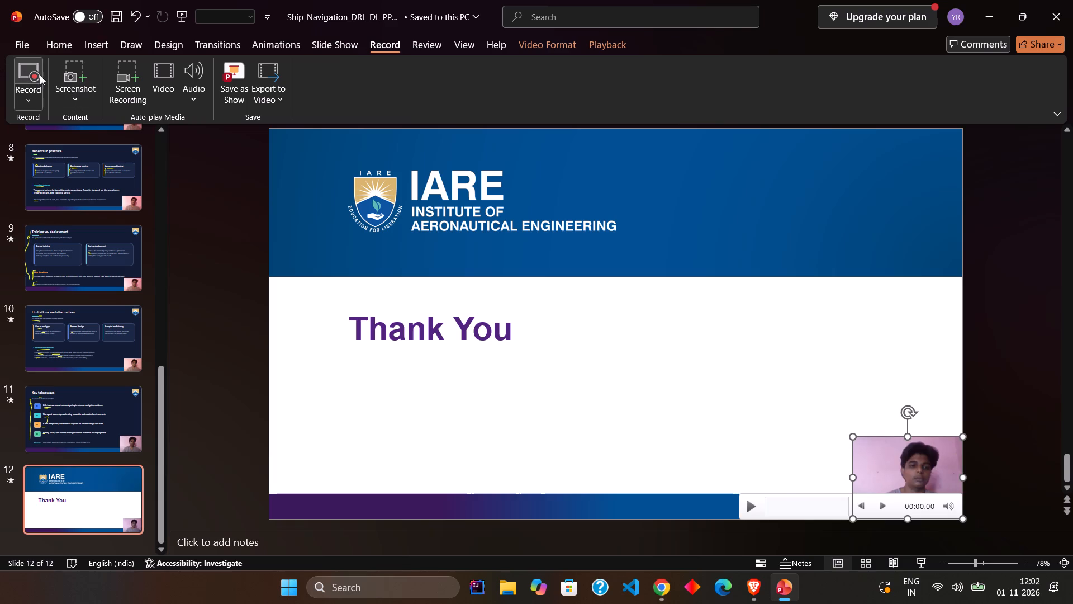
{"action": "left_click", "coordinate": [265, 74]}
{"action": "left_click", "coordinate": [283, 116]}
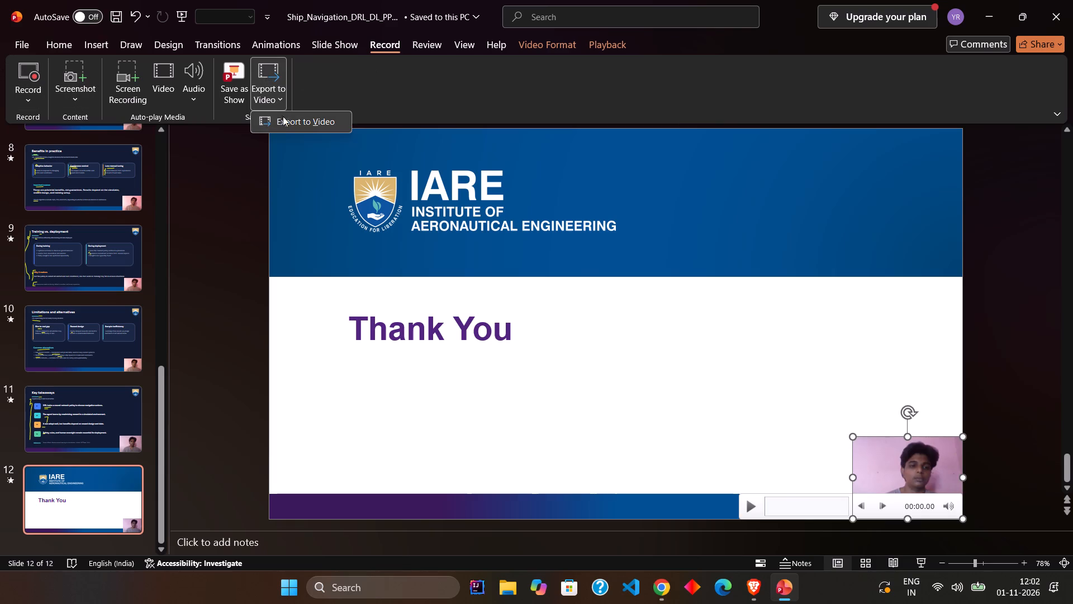
{"action": "left_click", "coordinate": [455, 188]}
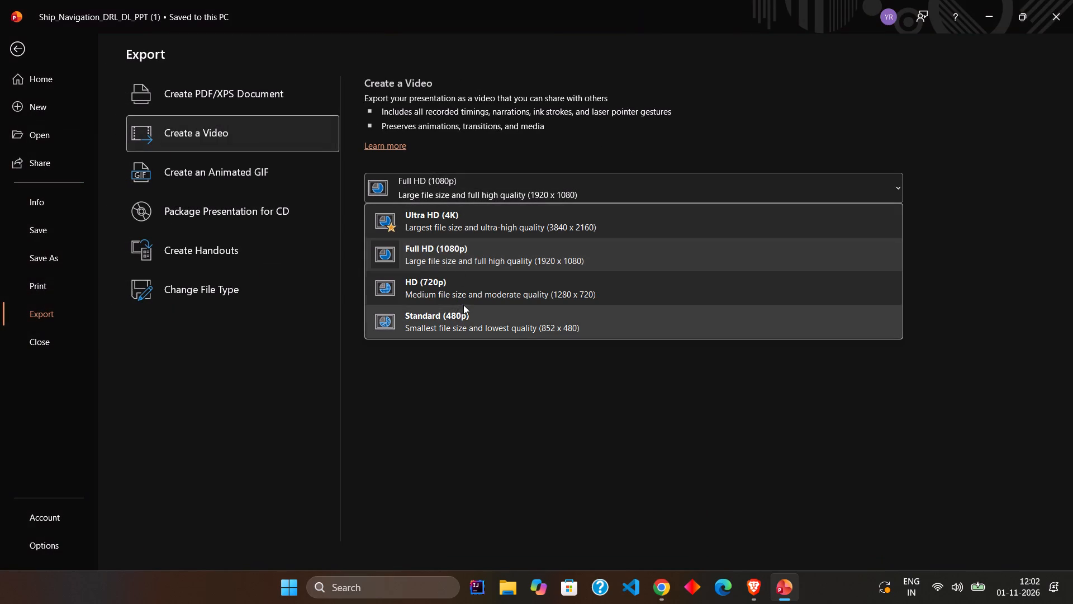
{"action": "left_click", "coordinate": [487, 295]}
{"action": "left_click", "coordinate": [402, 266]}
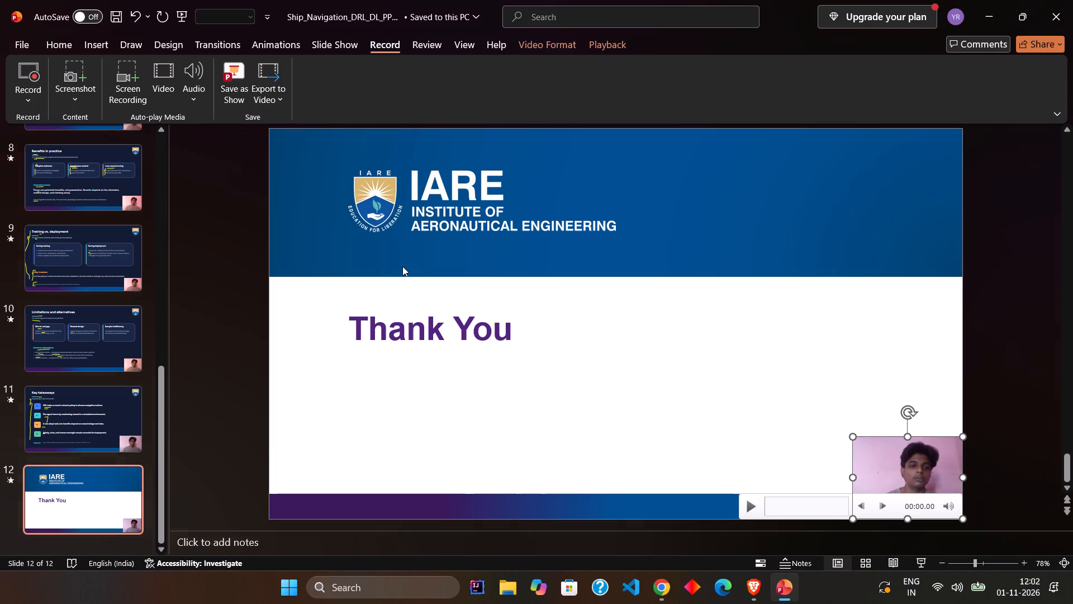
{"action": "left_click", "coordinate": [74, 204]}
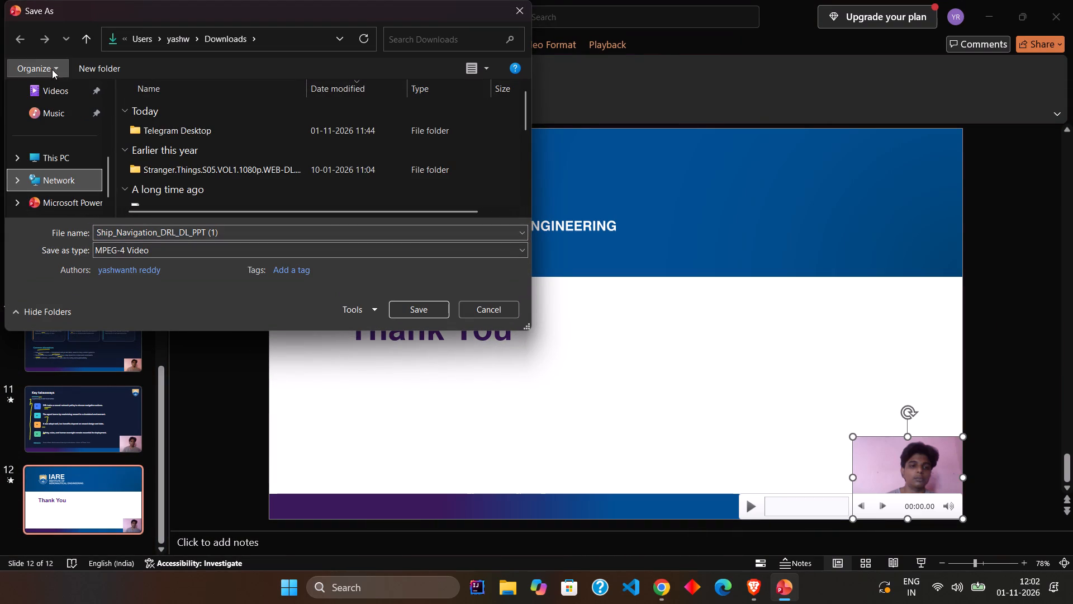
{"action": "left_click", "coordinate": [54, 97]}
{"action": "scroll", "coordinate": [51, 91], "scroll_direction": "up", "scroll_amount": 1}
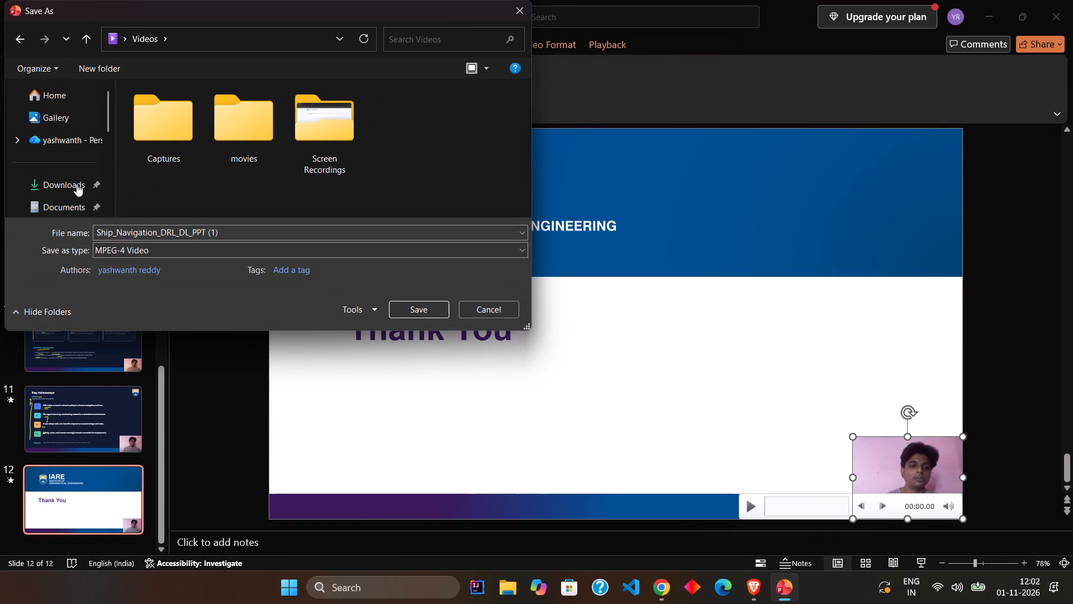